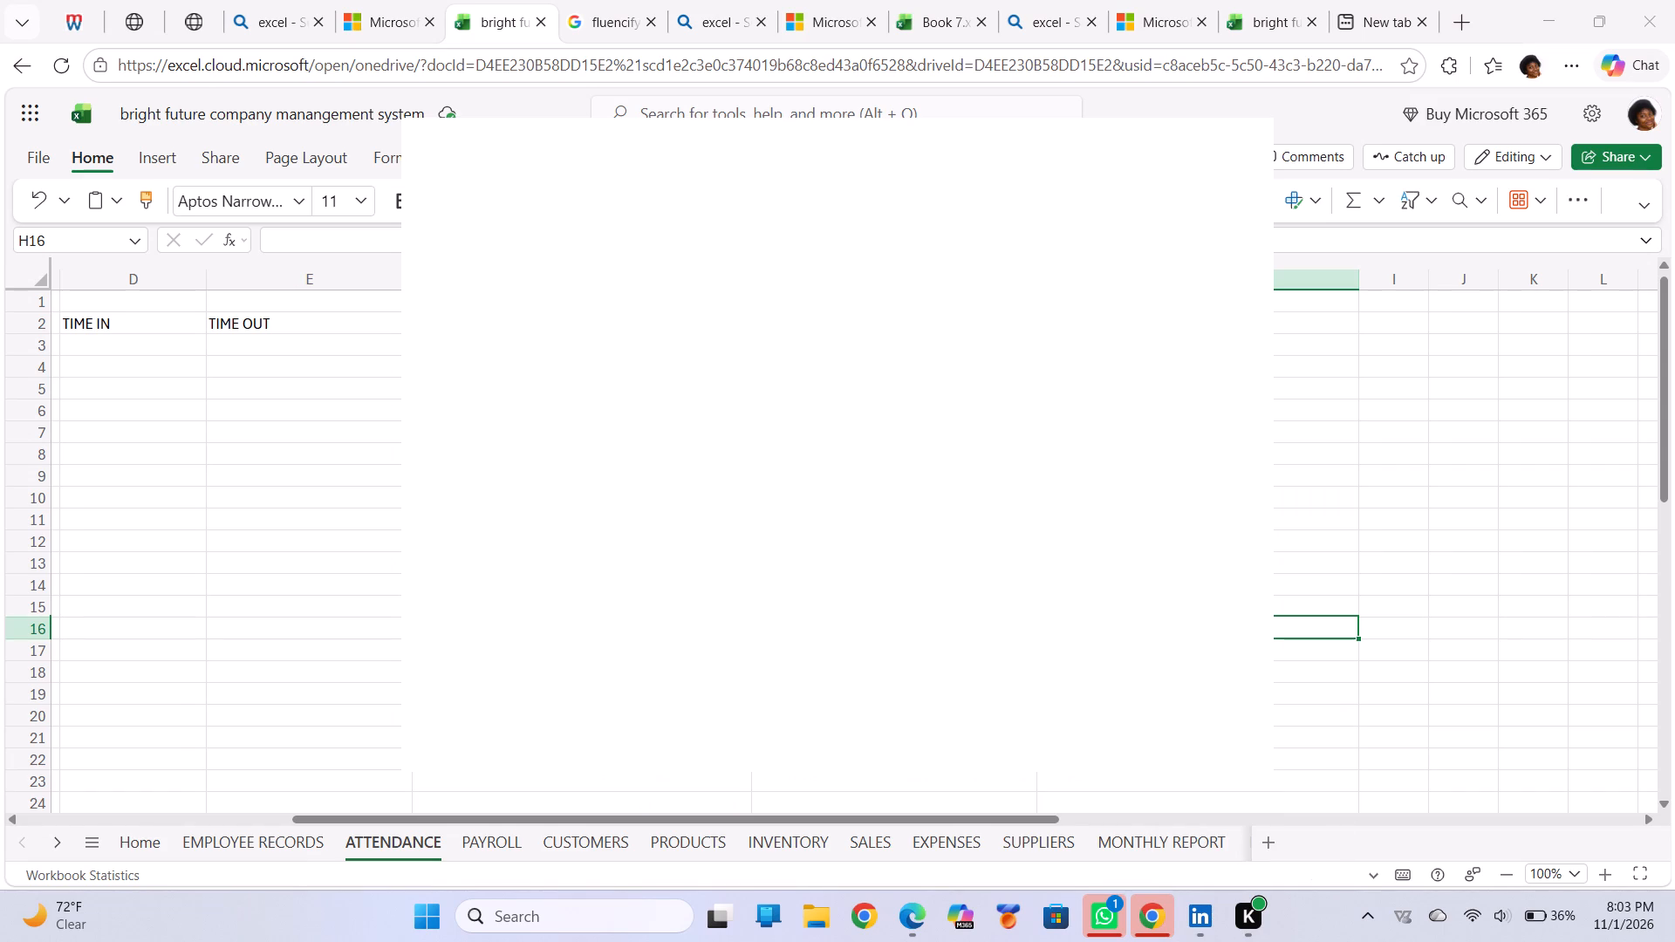
# Review the ATTENDANCE sheet's header row from EMPLOYEE ID to REMARKS and select cell F3 under HOURS WORKED.
pyautogui.click(1412, 706)
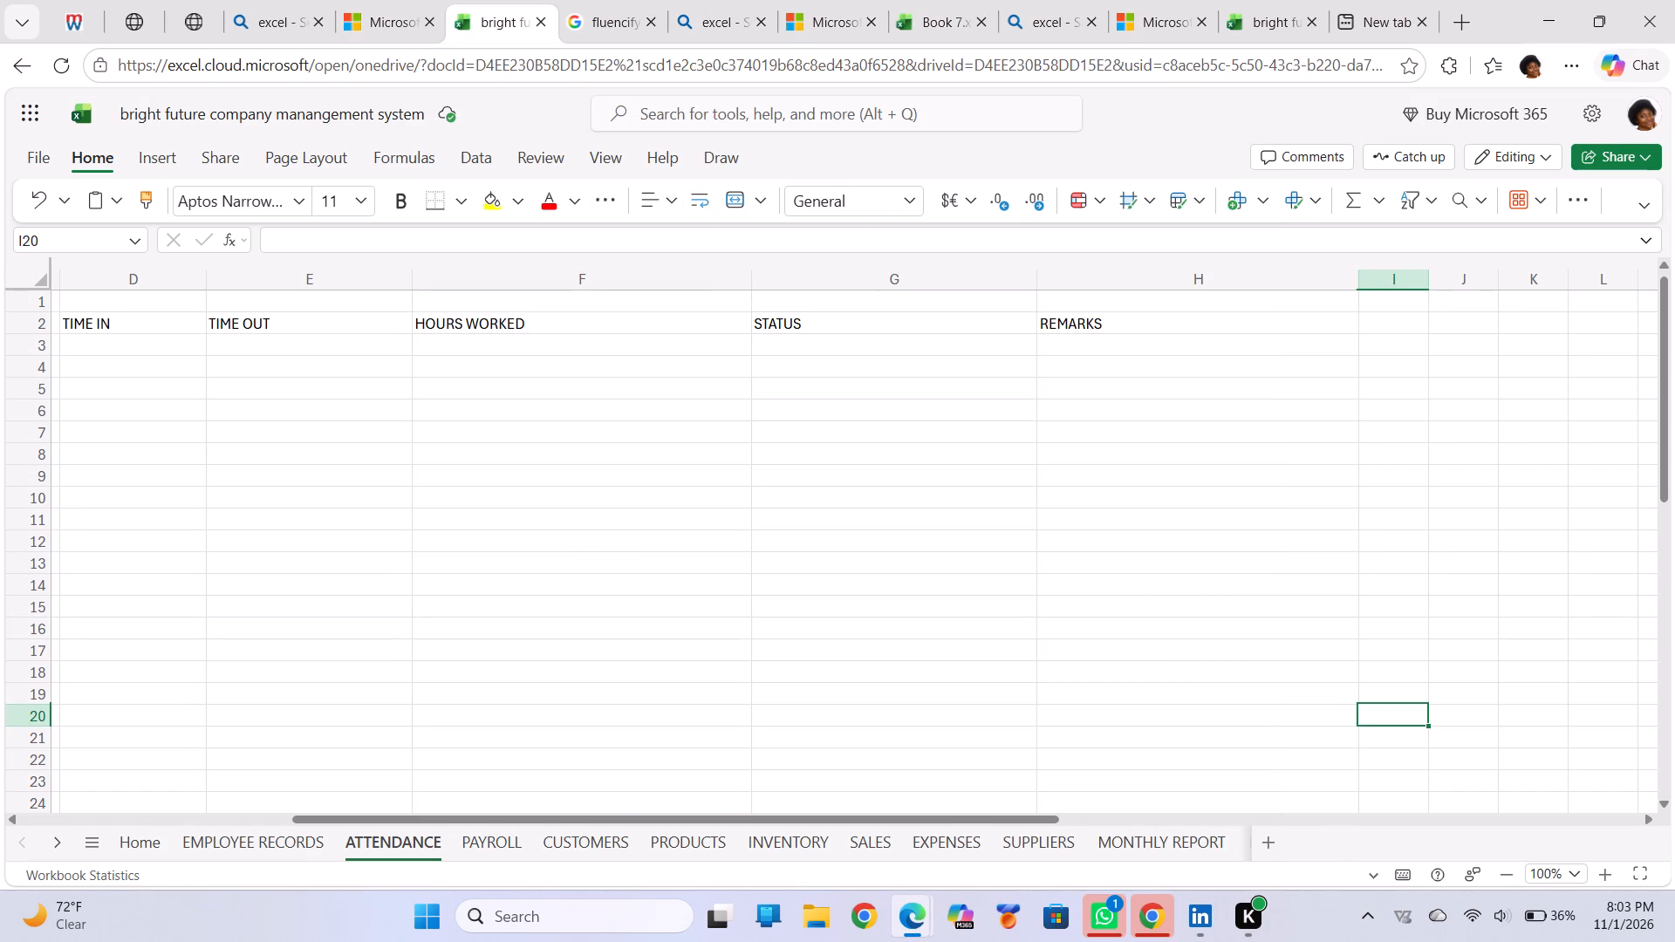
pyautogui.click(489, 344)
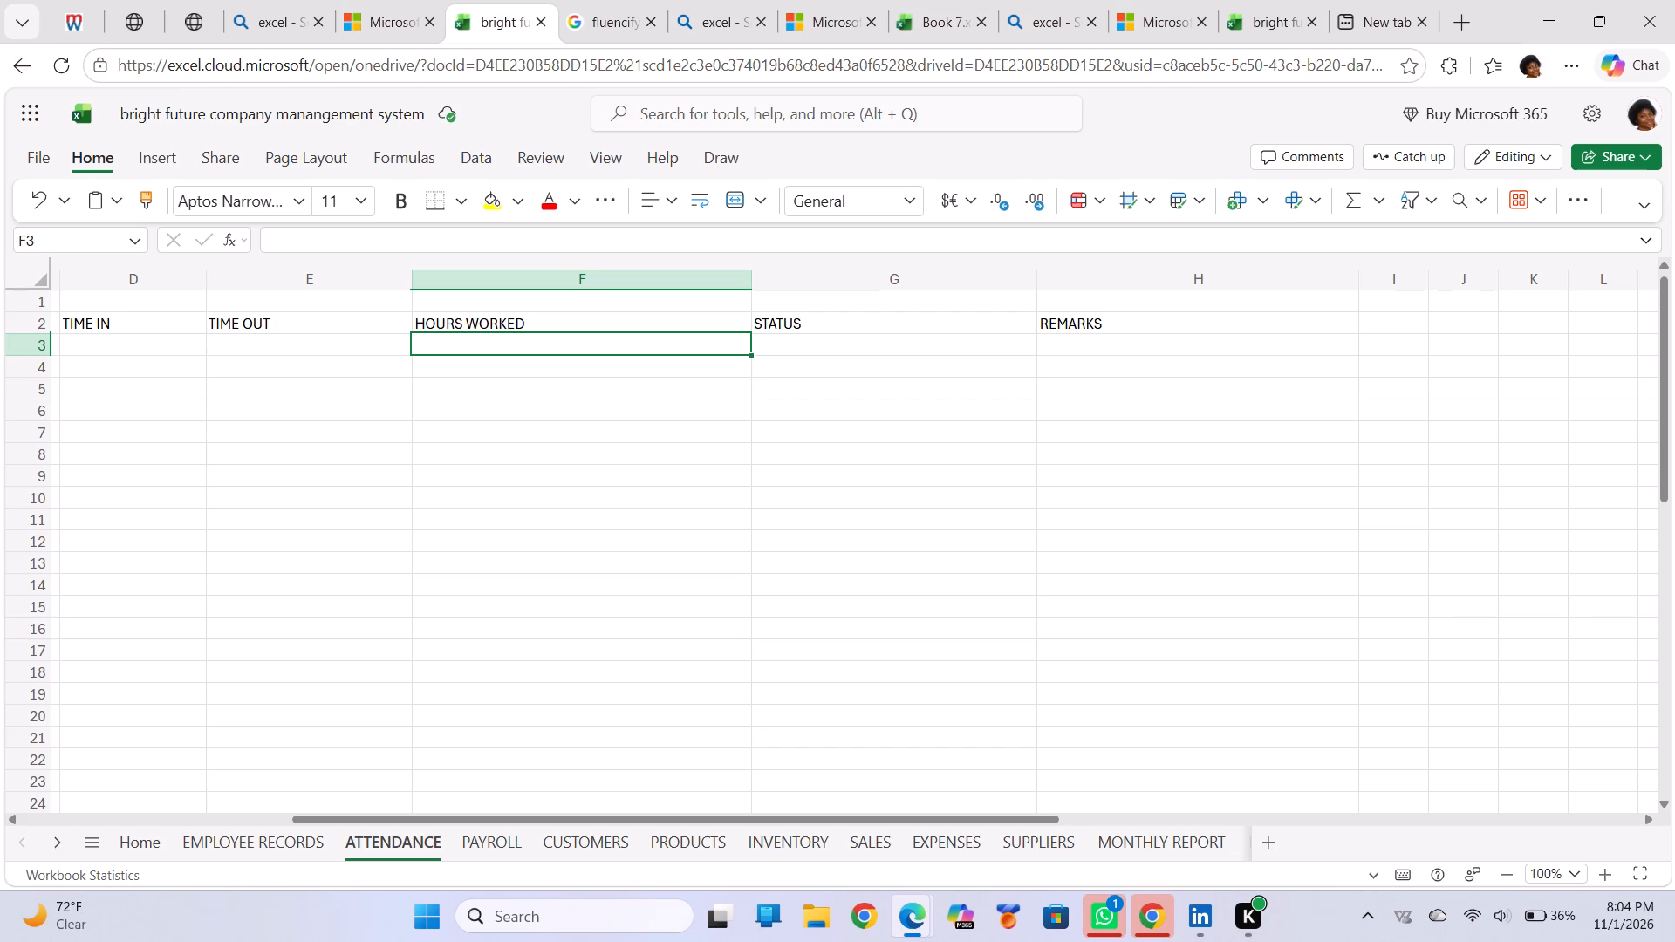
pyautogui.hscroll(-1, 579, 178)
pyautogui.scroll(1, 550, 297)
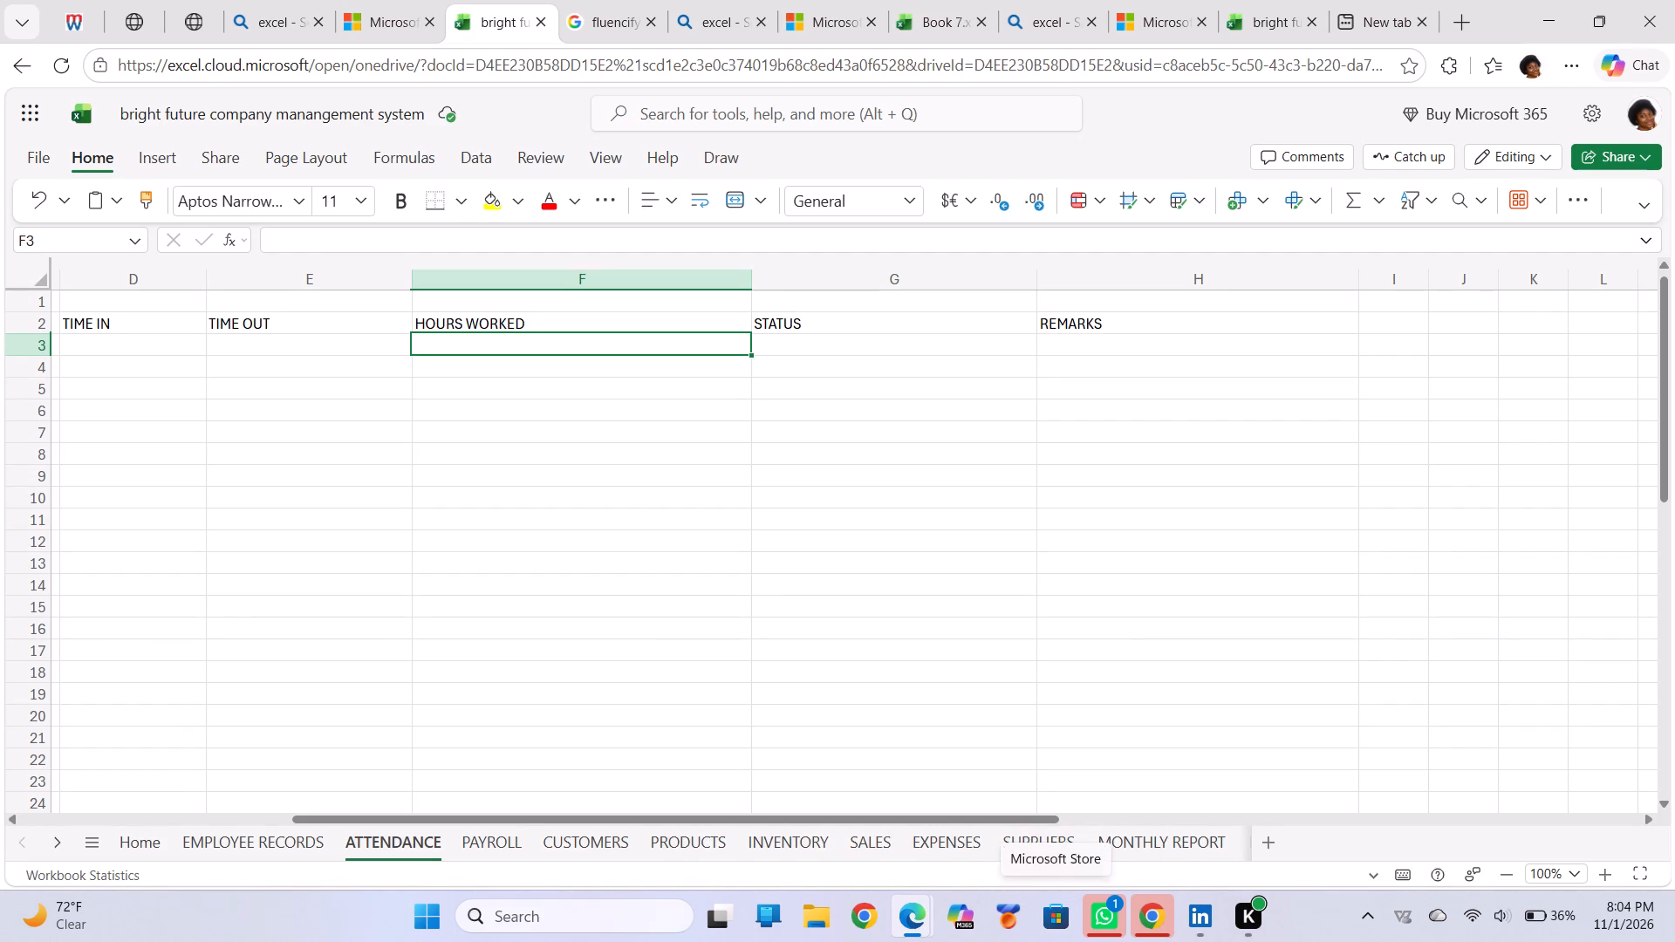
pyautogui.click(616, 331)
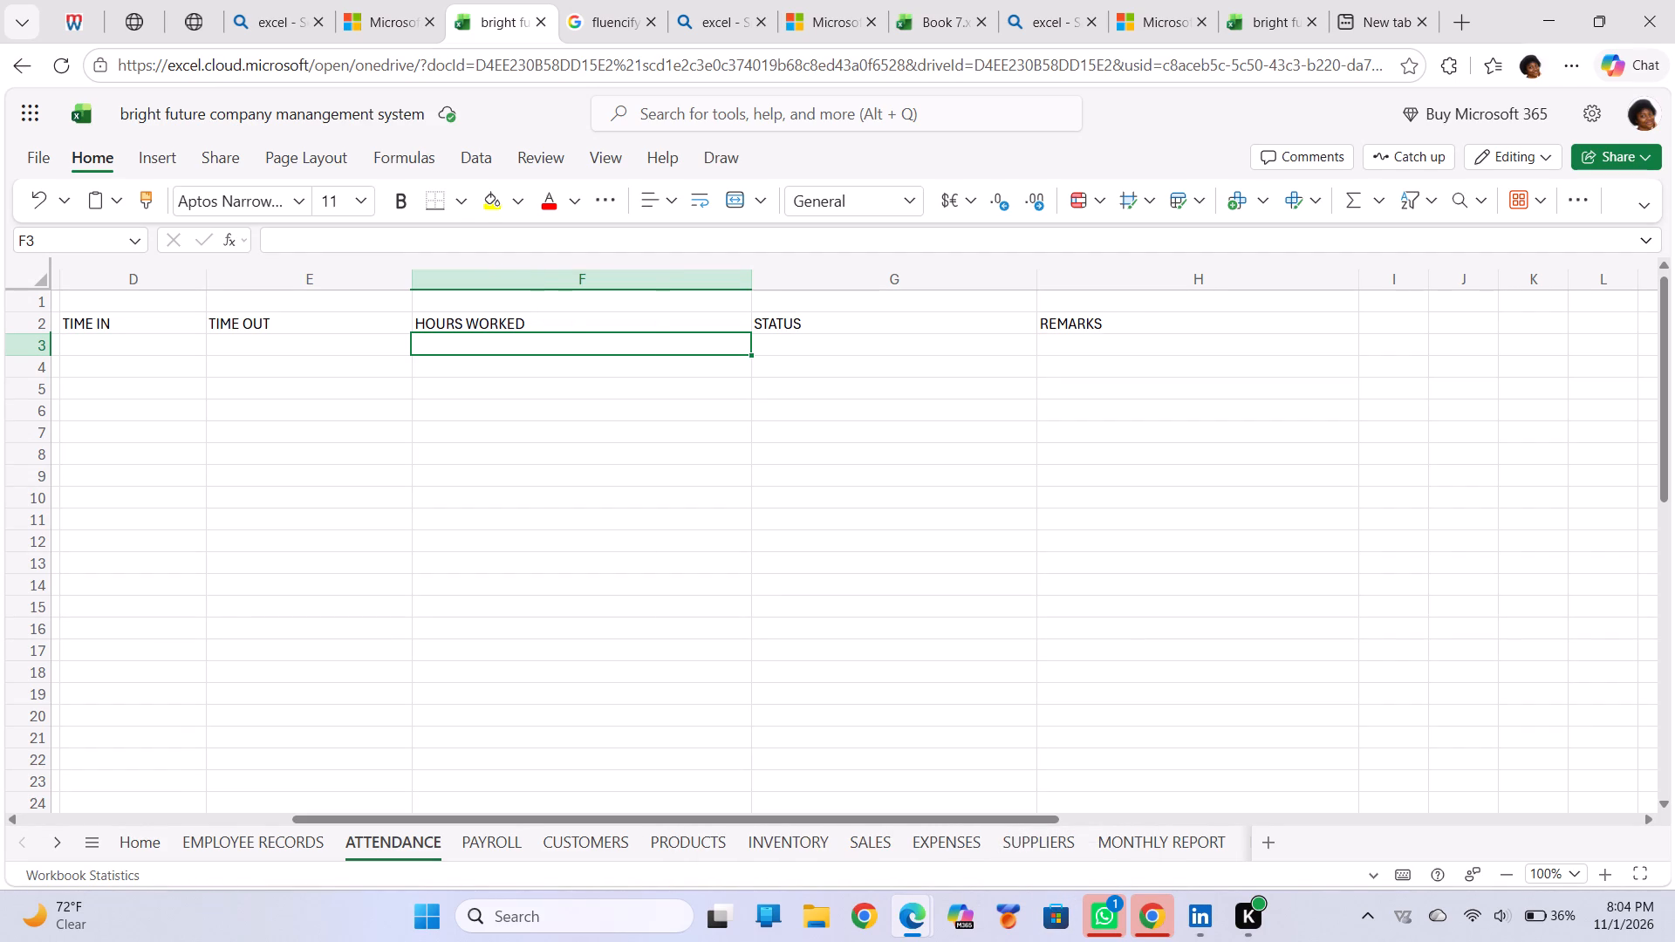
pyautogui.click(612, 345)
pyautogui.click(686, 379)
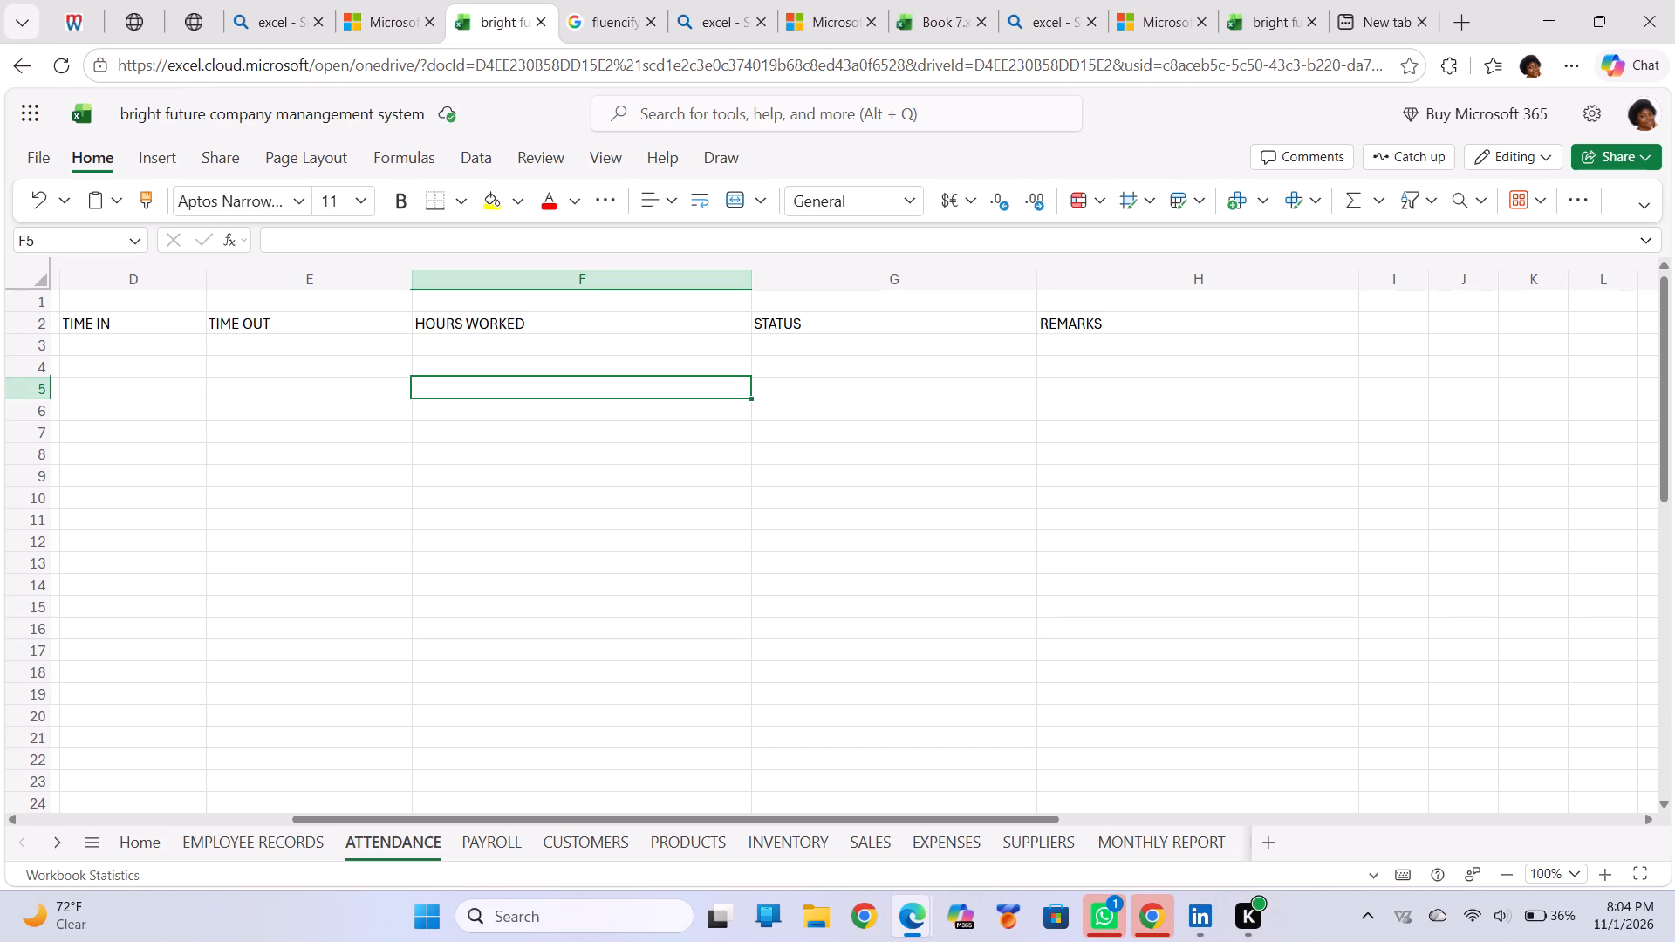
pyautogui.scroll(1, 686, 379)
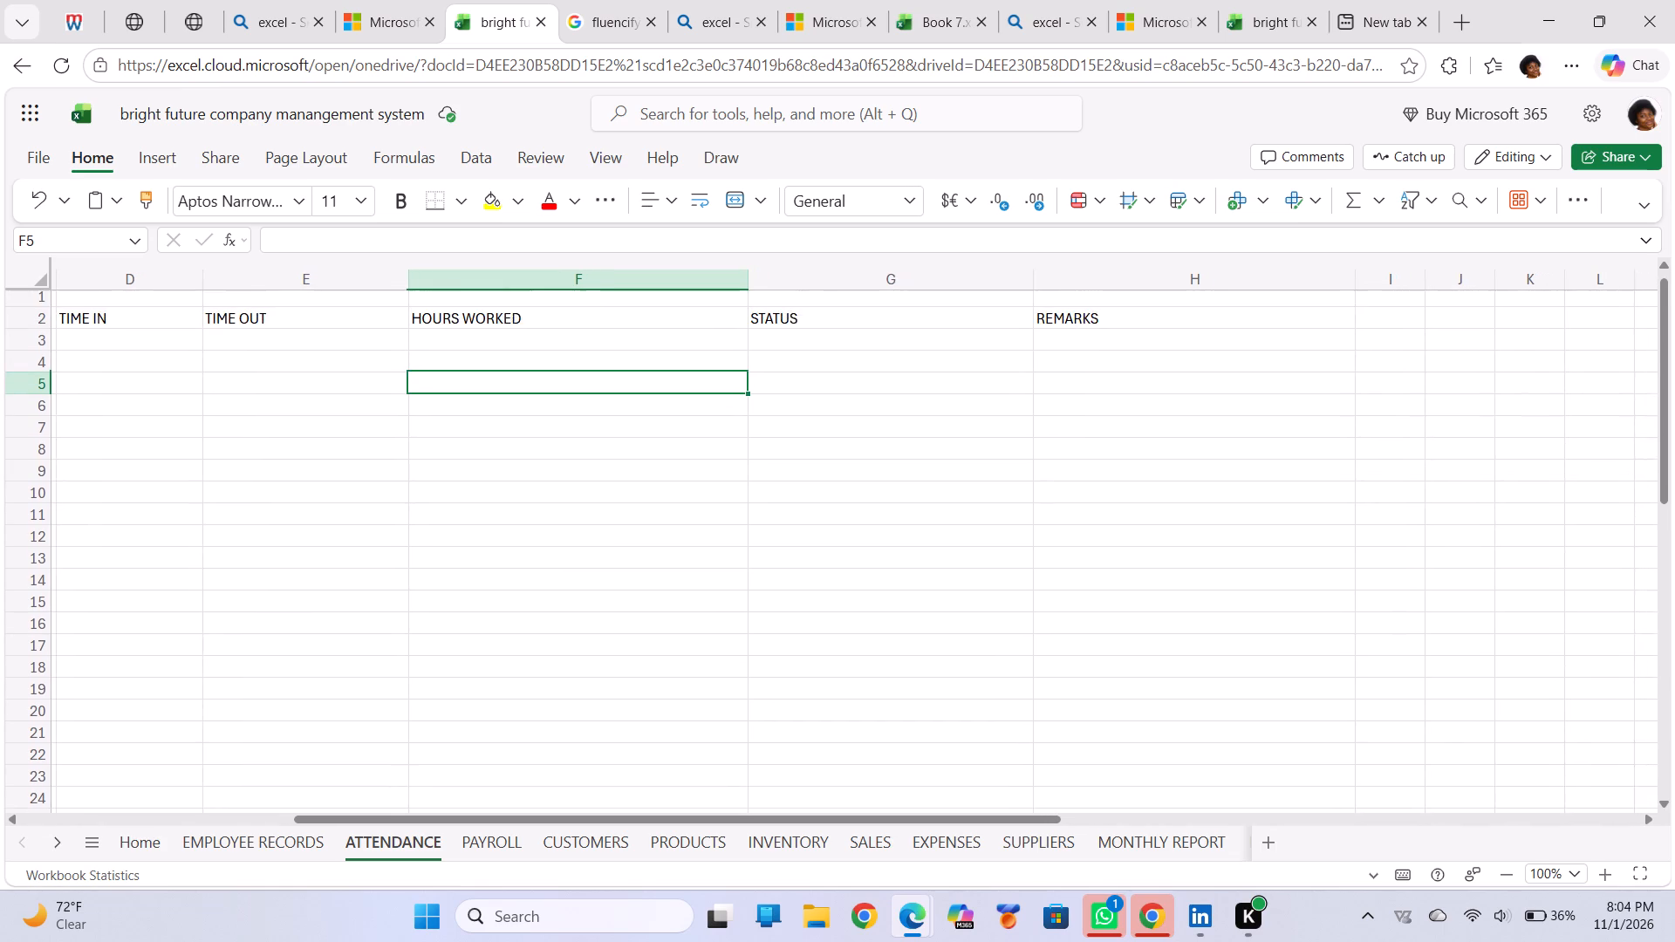
pyautogui.scroll(1, 686, 379)
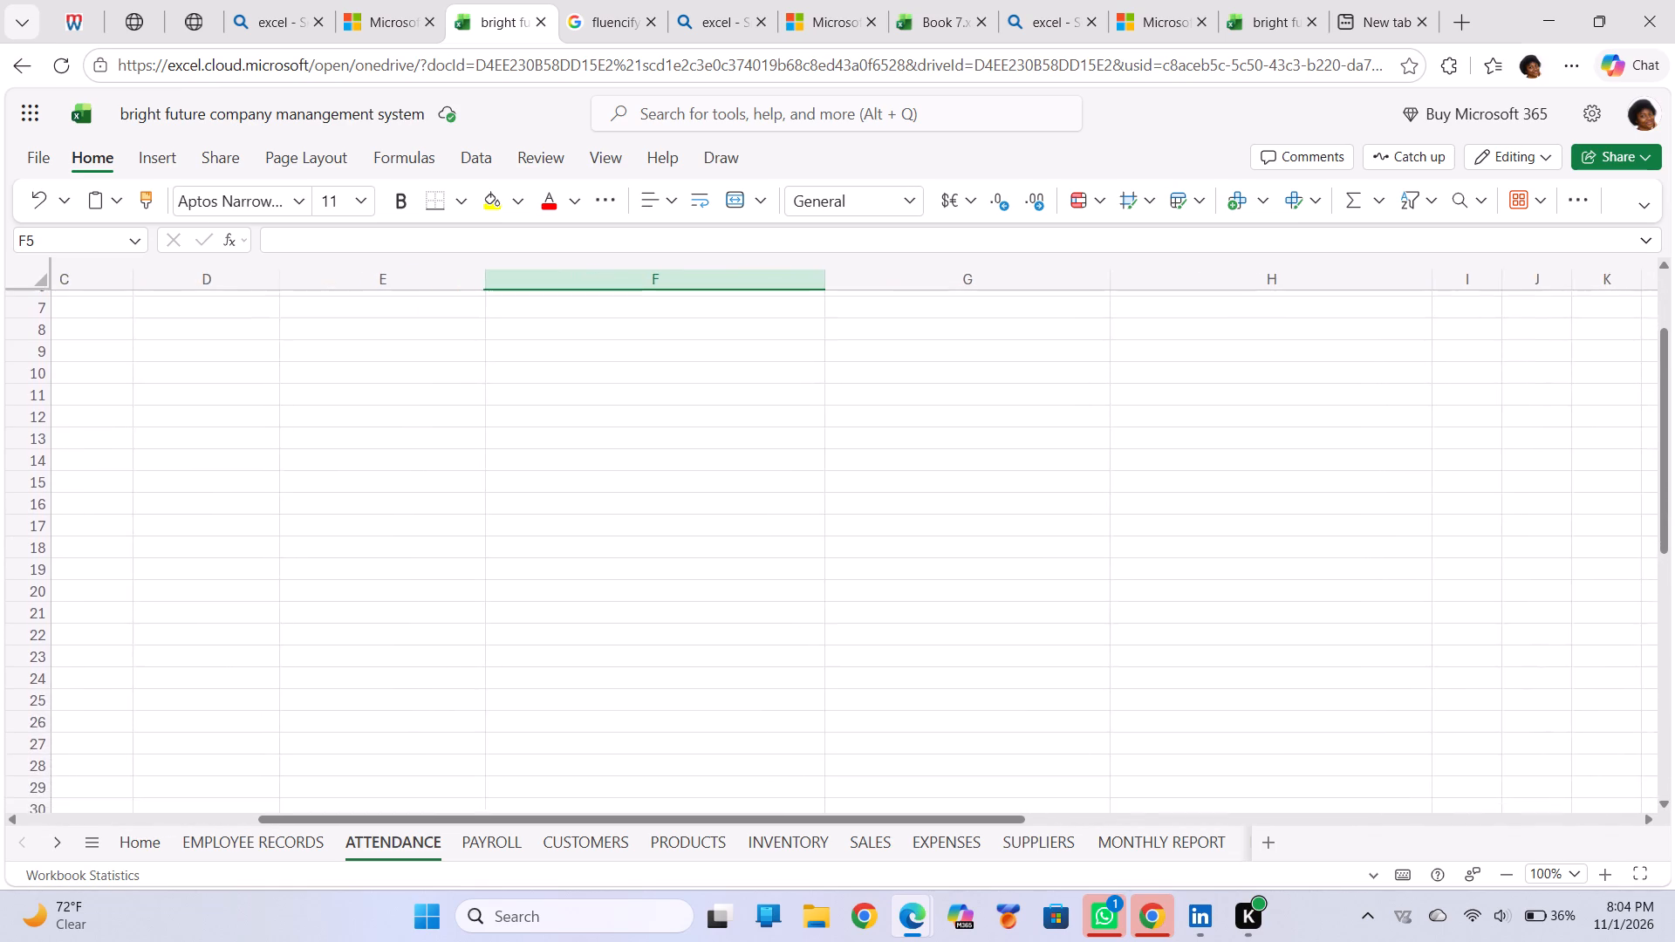
pyautogui.scroll(-1, 689, 367)
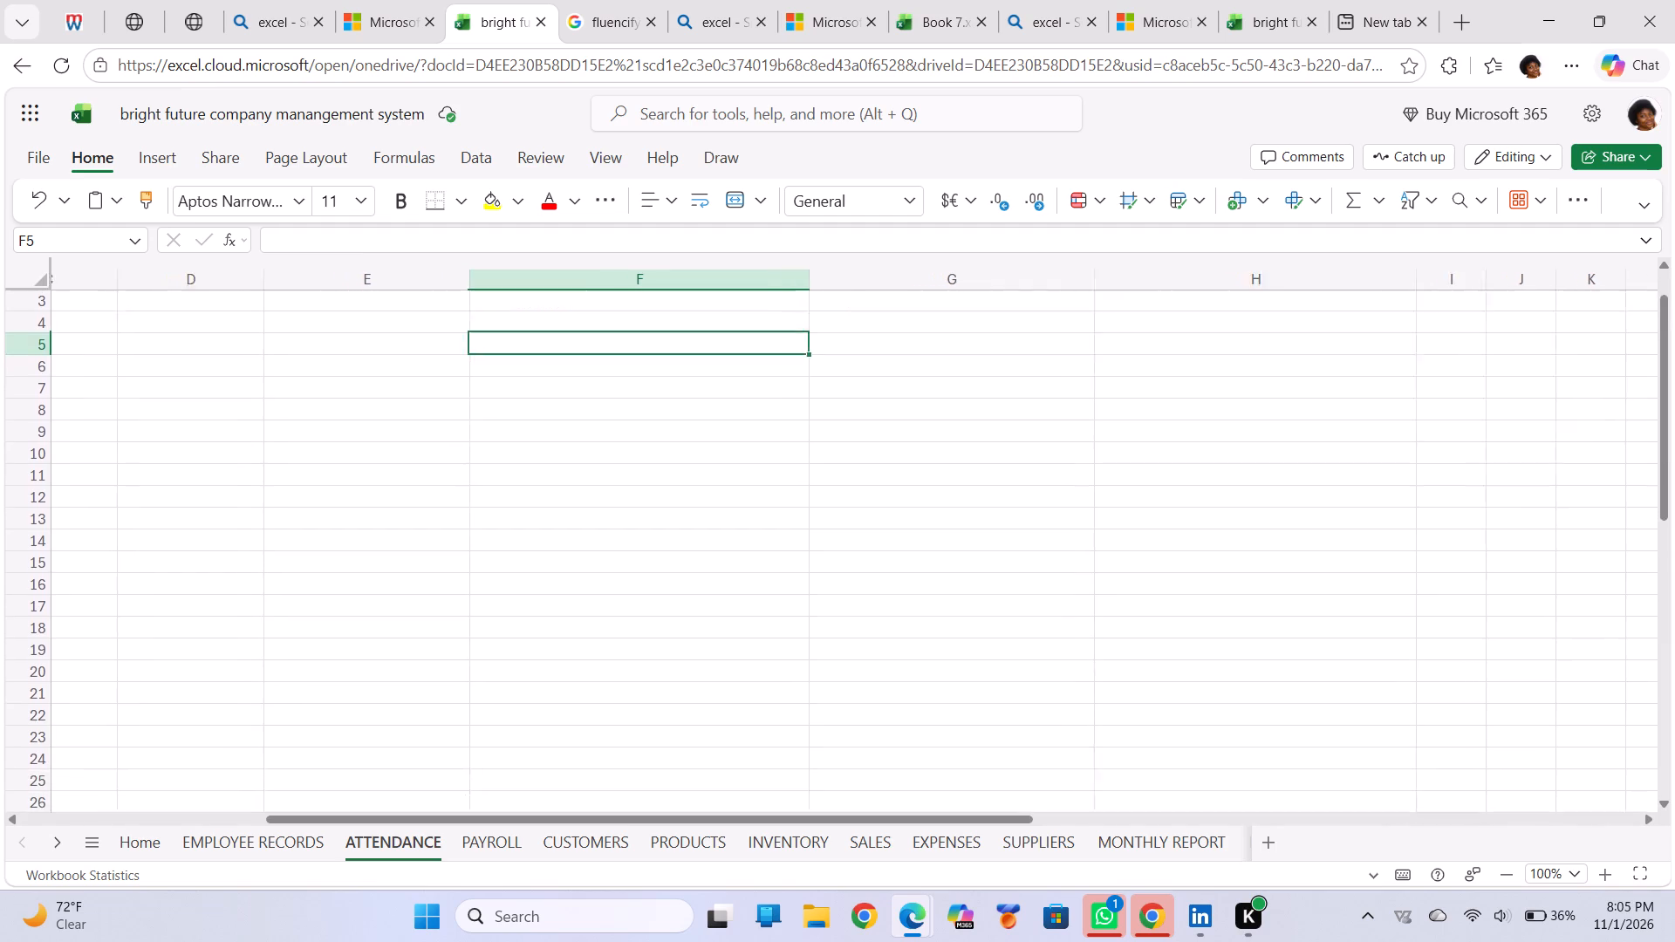
pyautogui.scroll(-1, 689, 367)
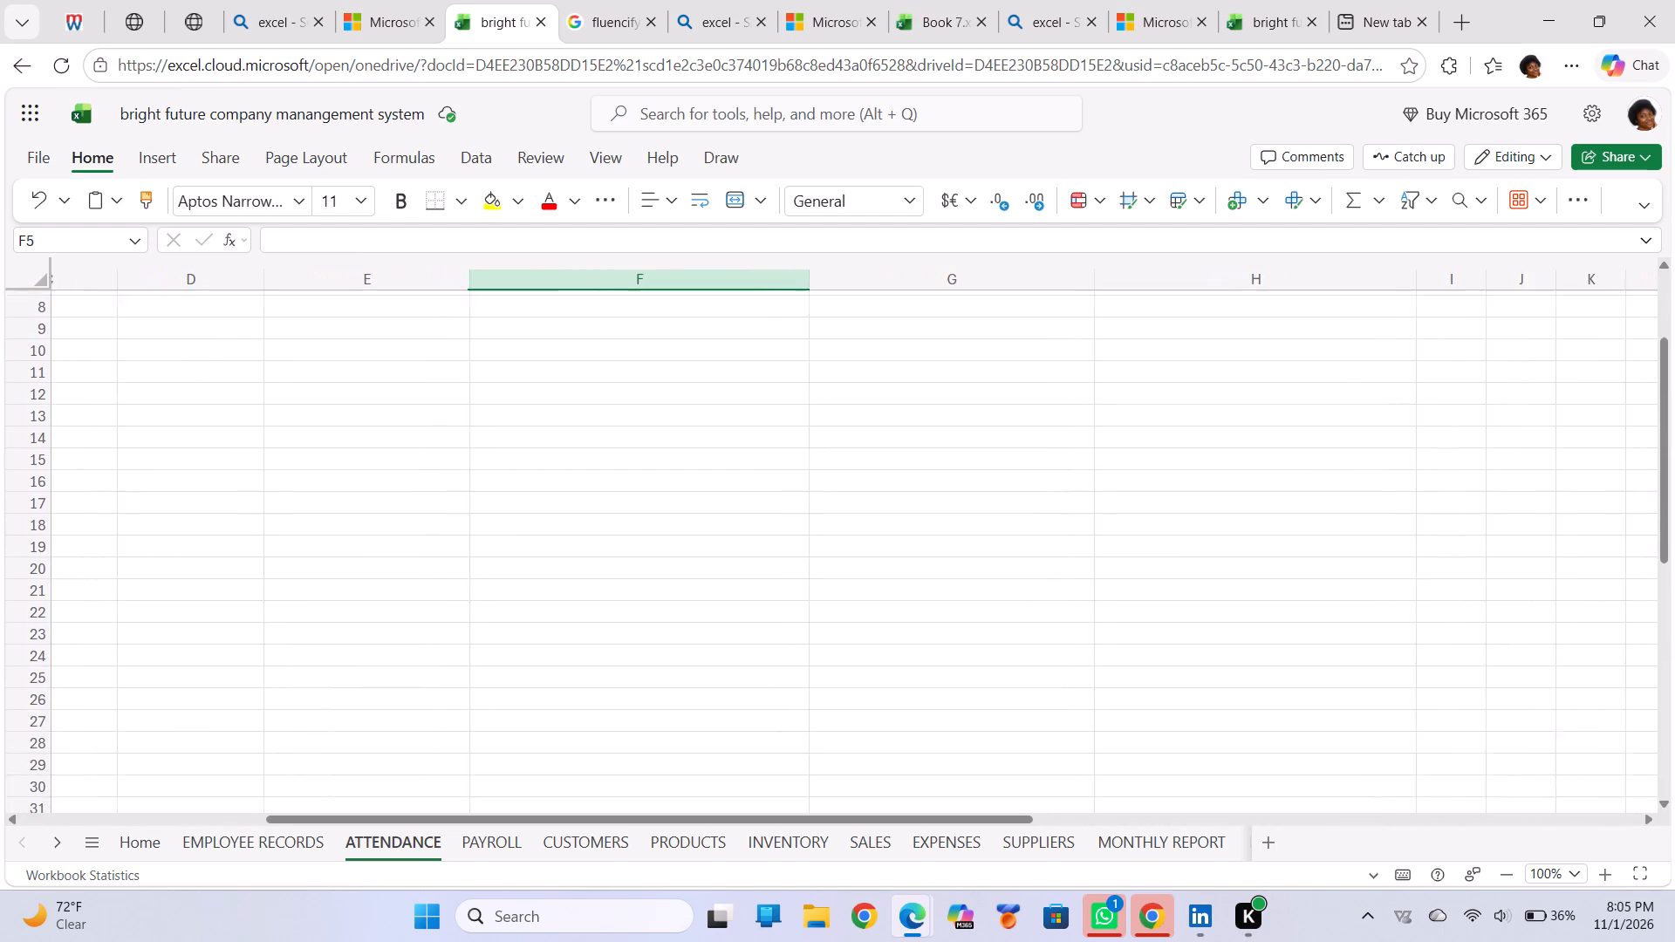
pyautogui.scroll(-2, 689, 367)
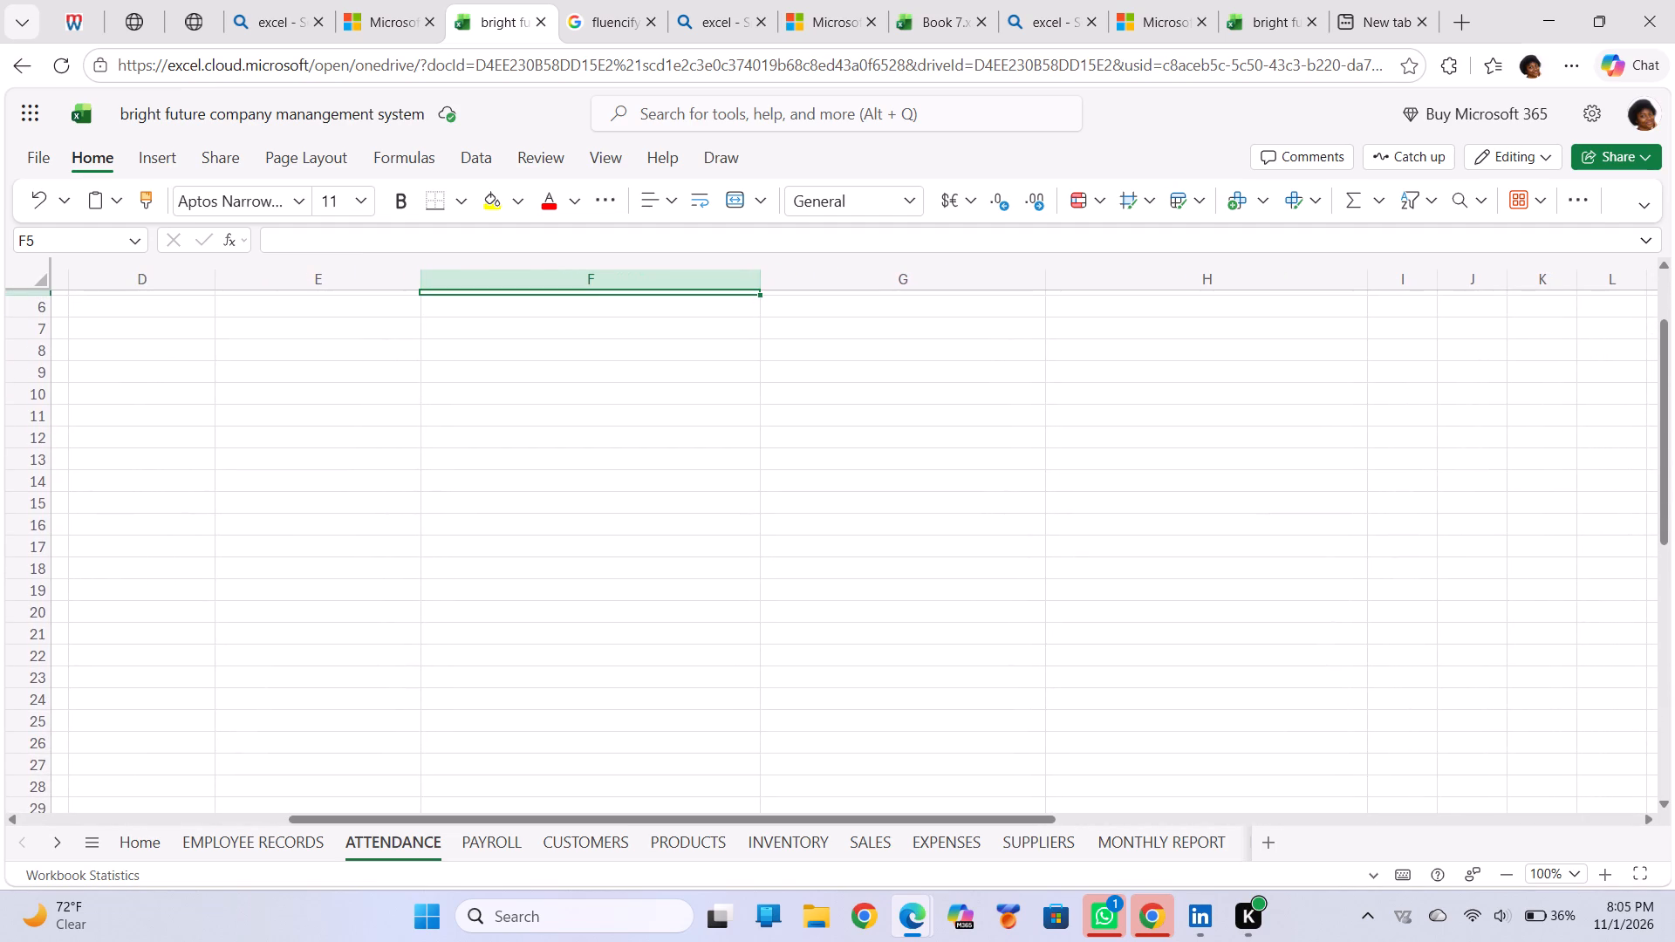
pyautogui.scroll(-2, 689, 367)
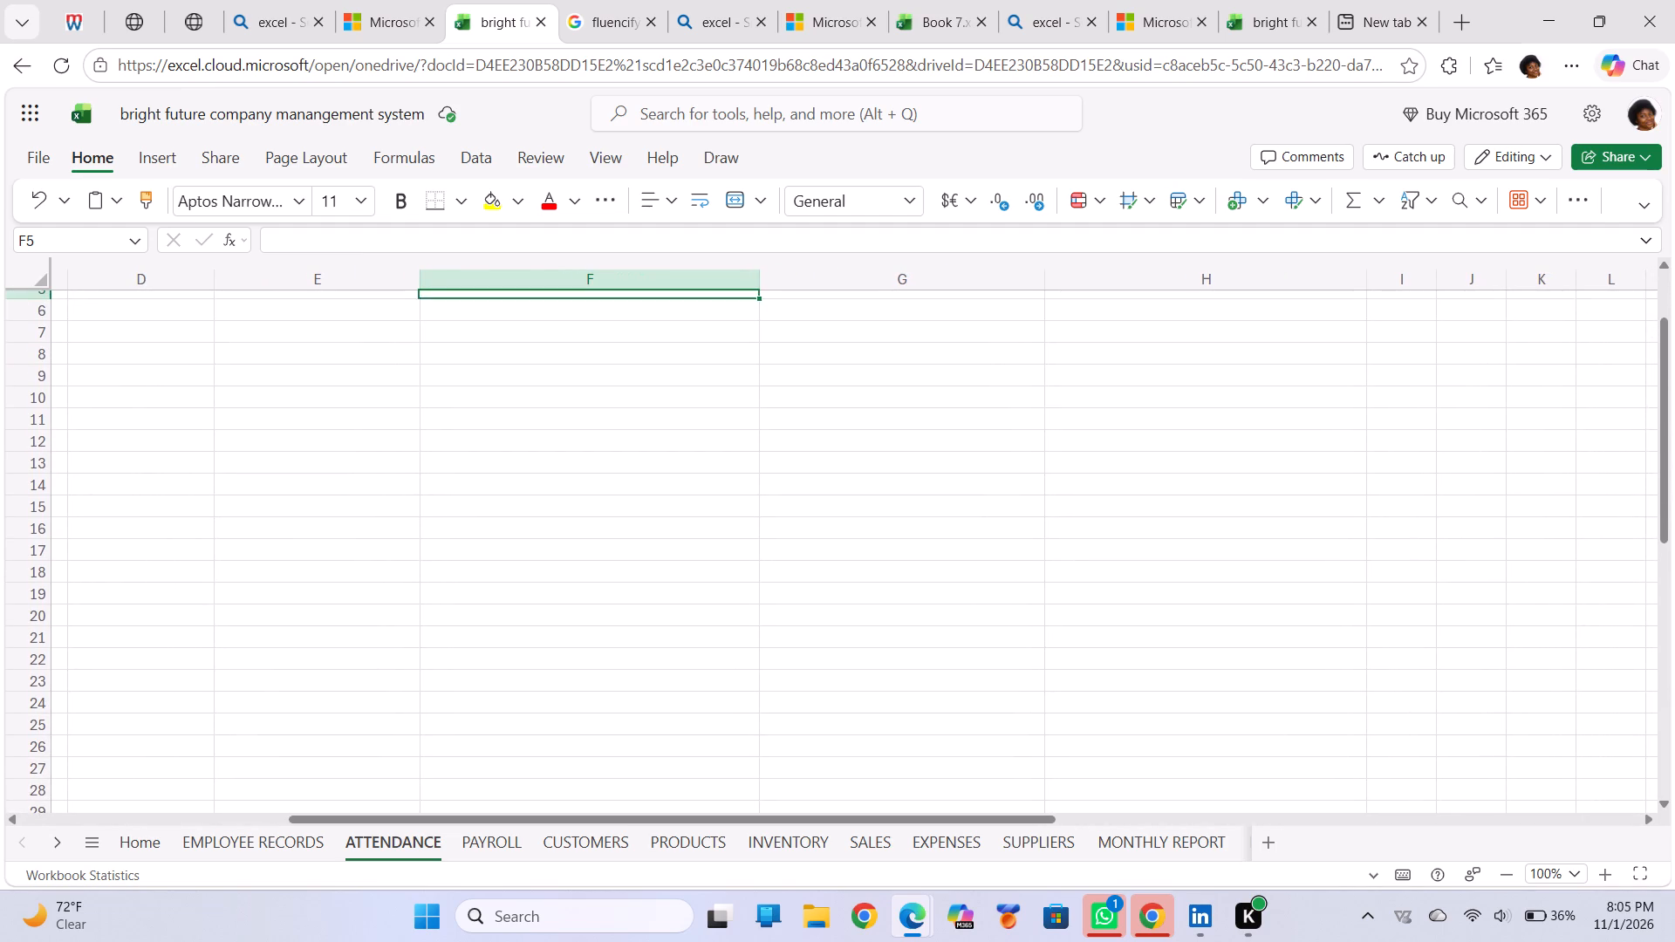
pyautogui.scroll(-1, 689, 367)
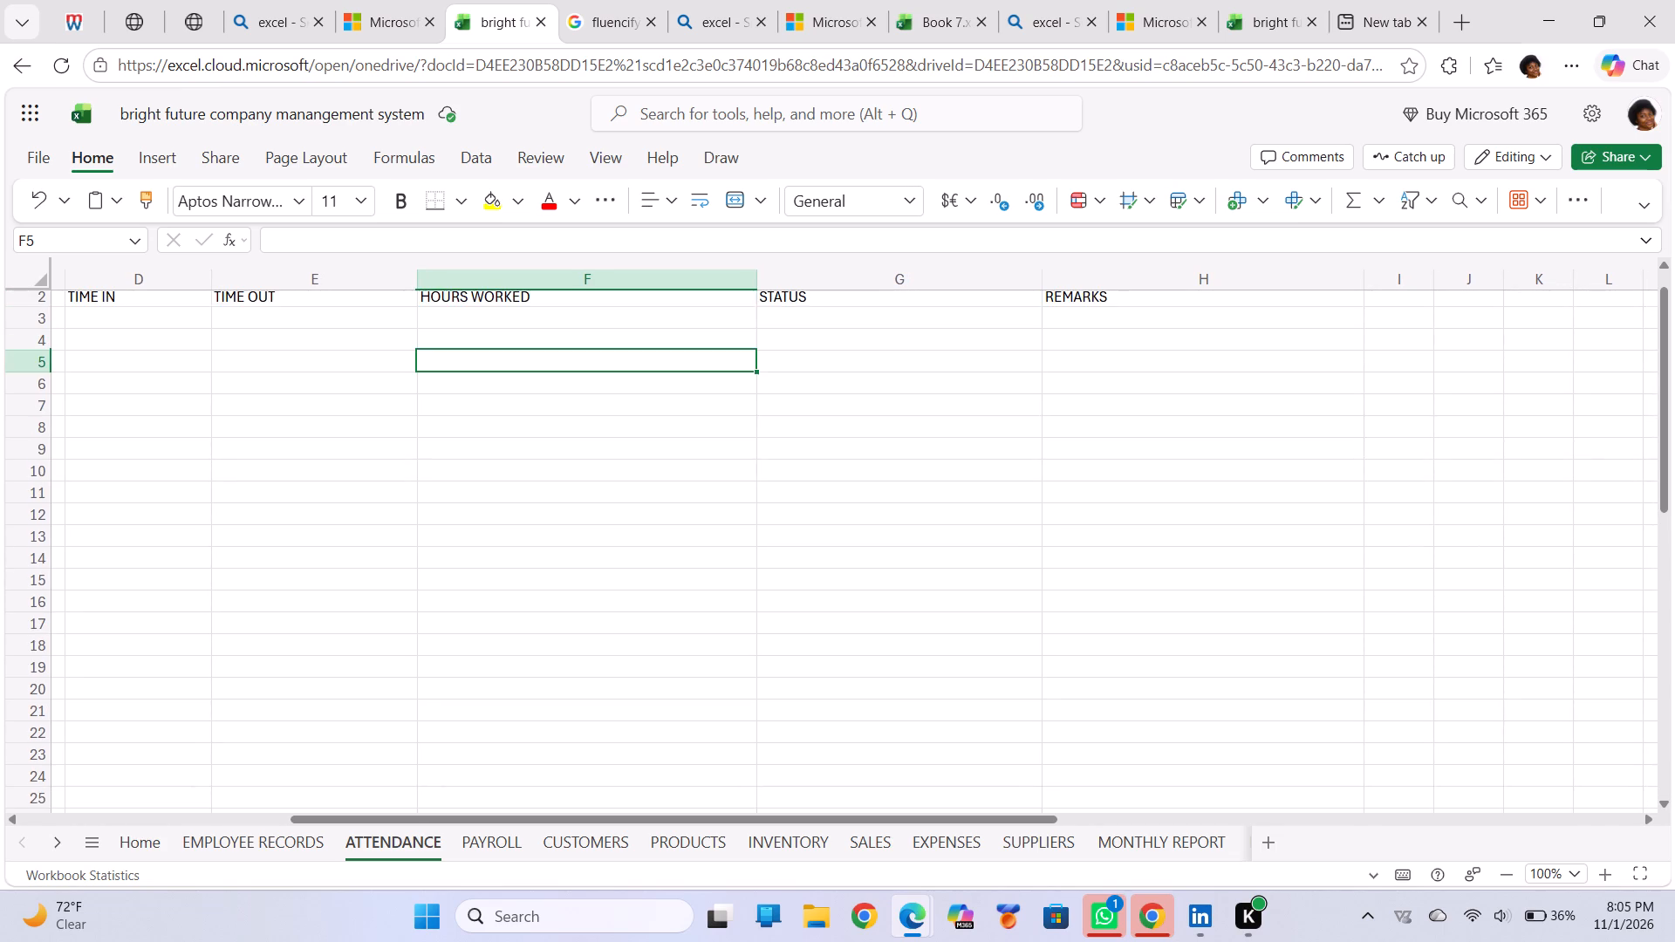
pyautogui.scroll(1, 714, 308)
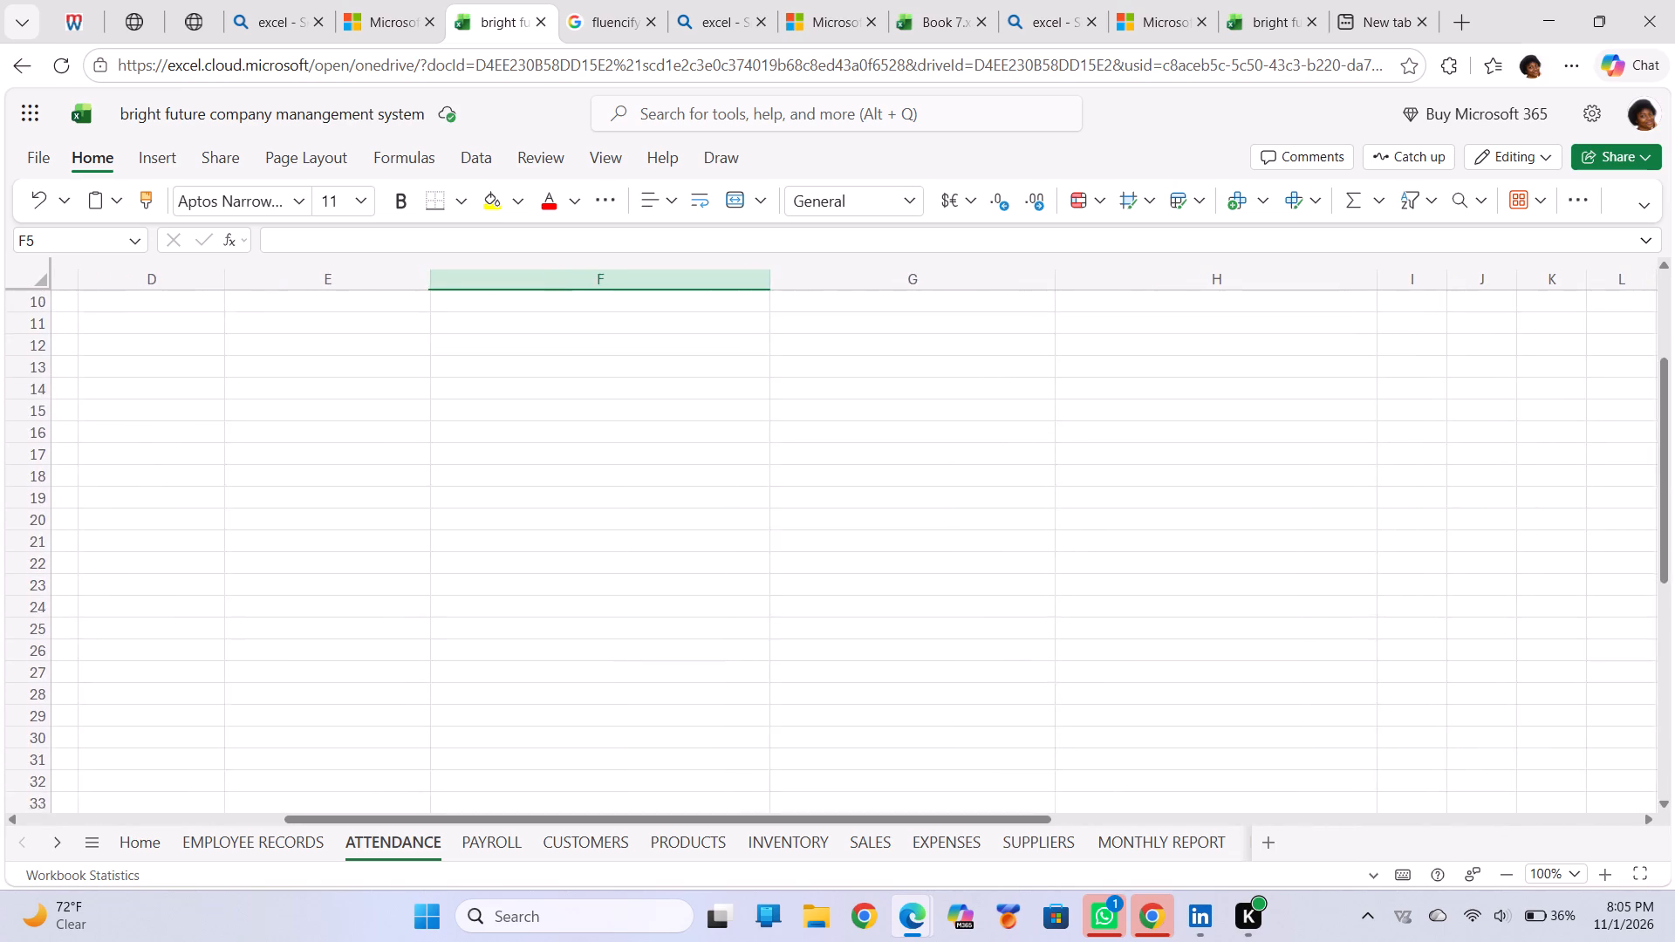
pyautogui.scroll(1, 714, 308)
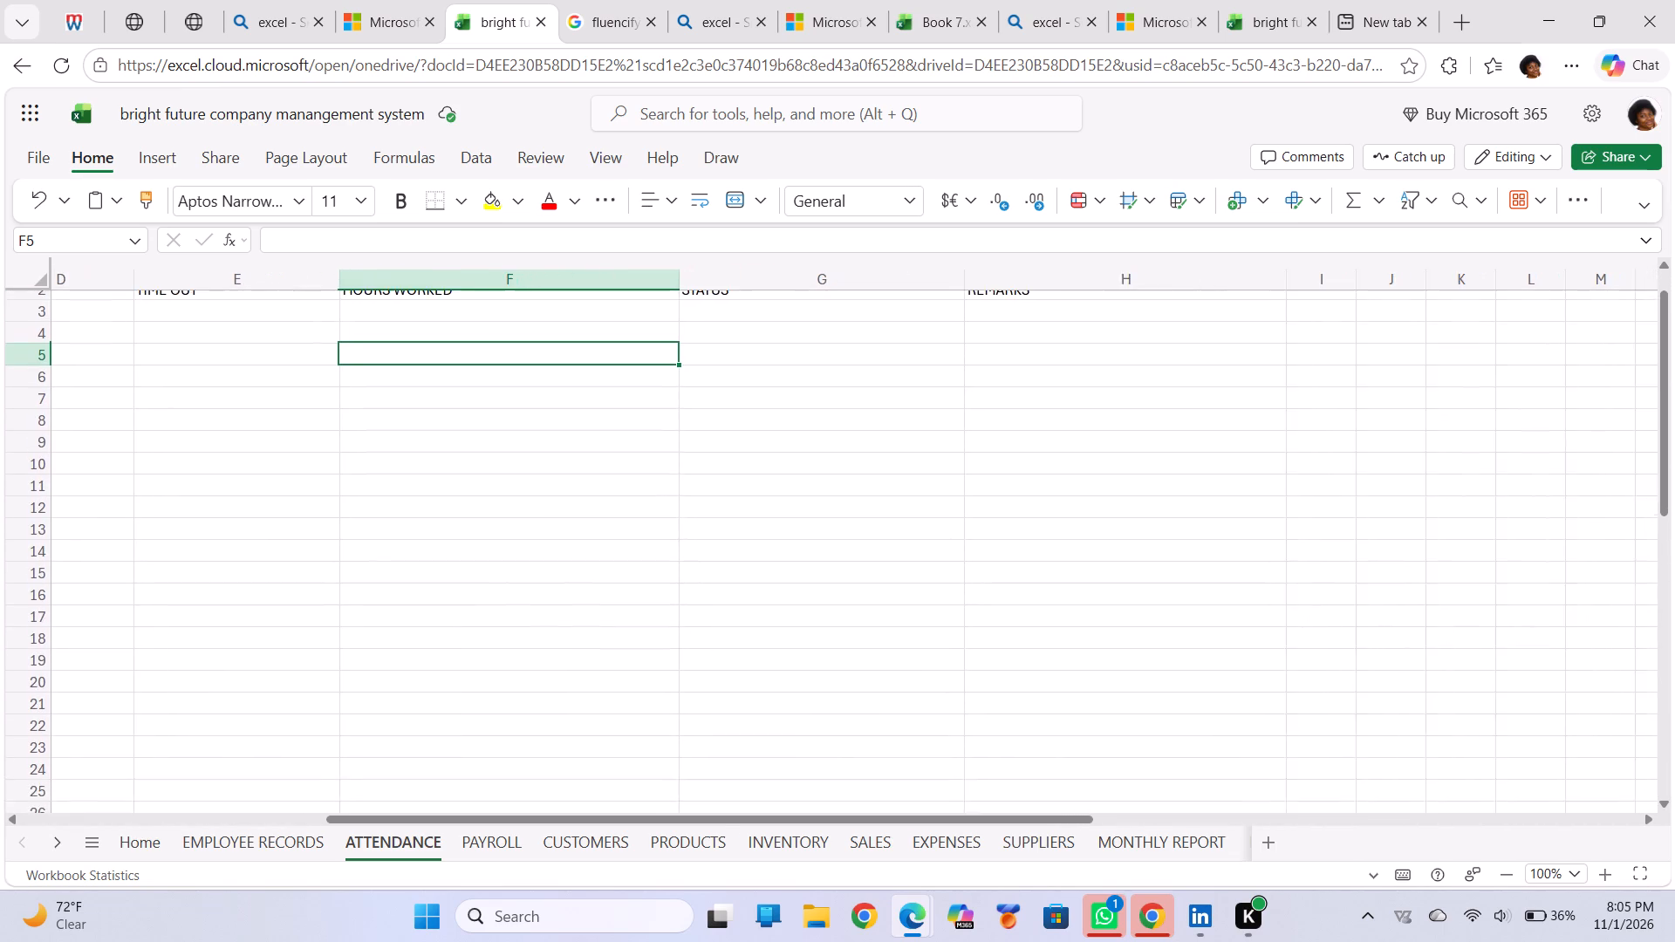
pyautogui.scroll(1, 714, 308)
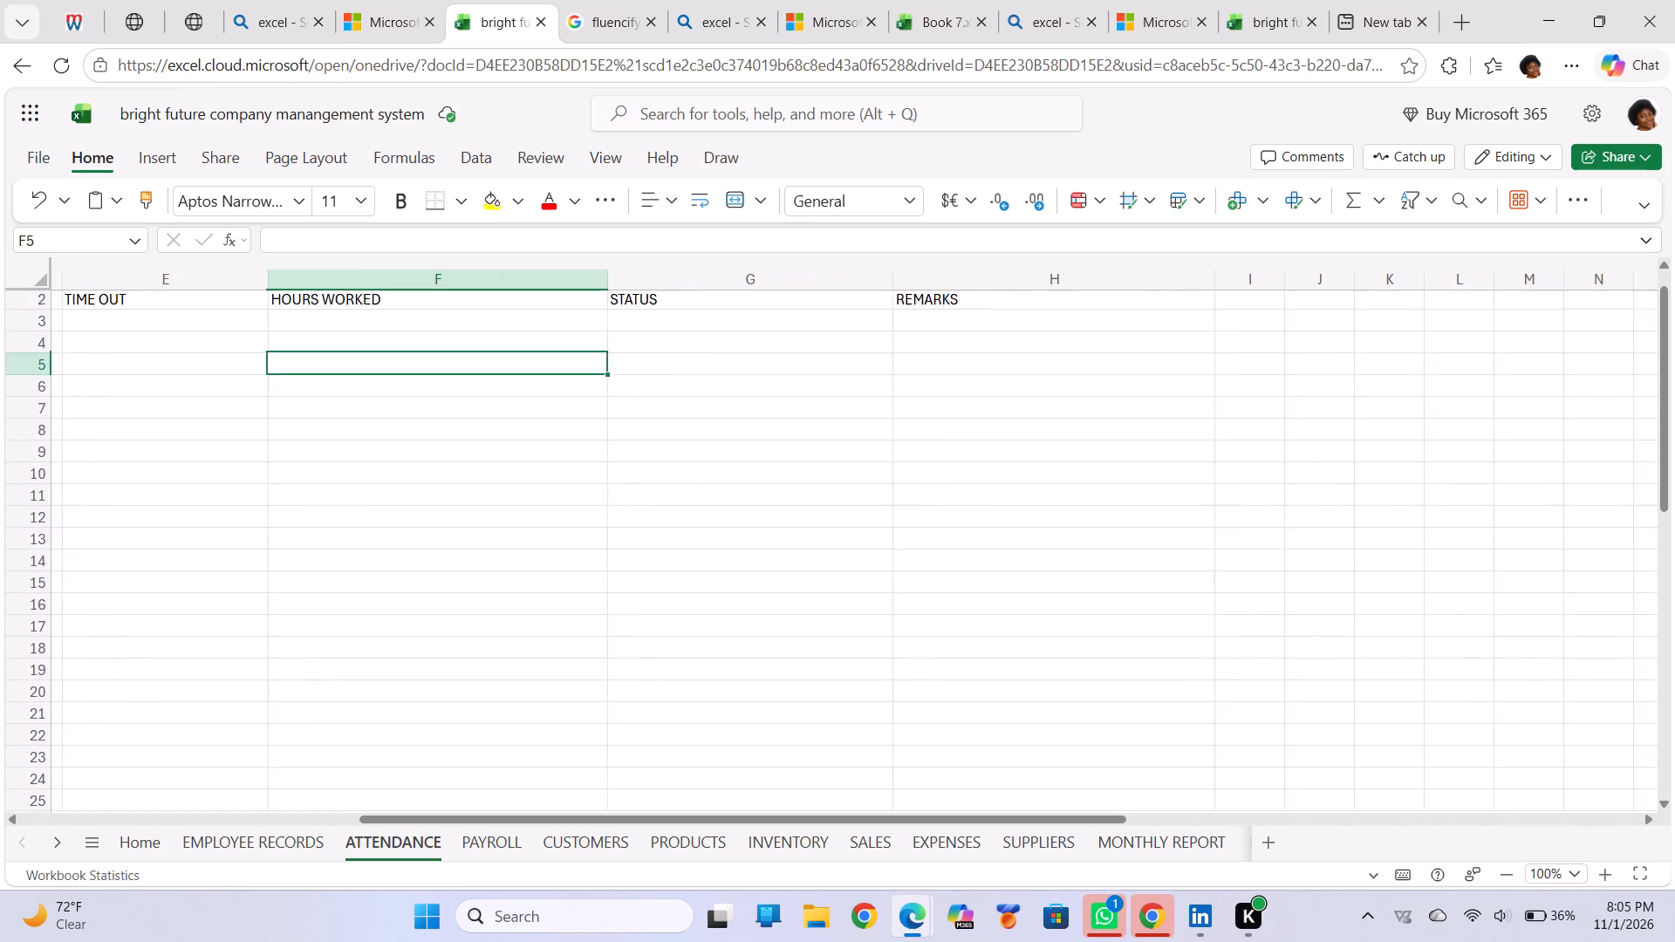
pyautogui.scroll(1, 714, 308)
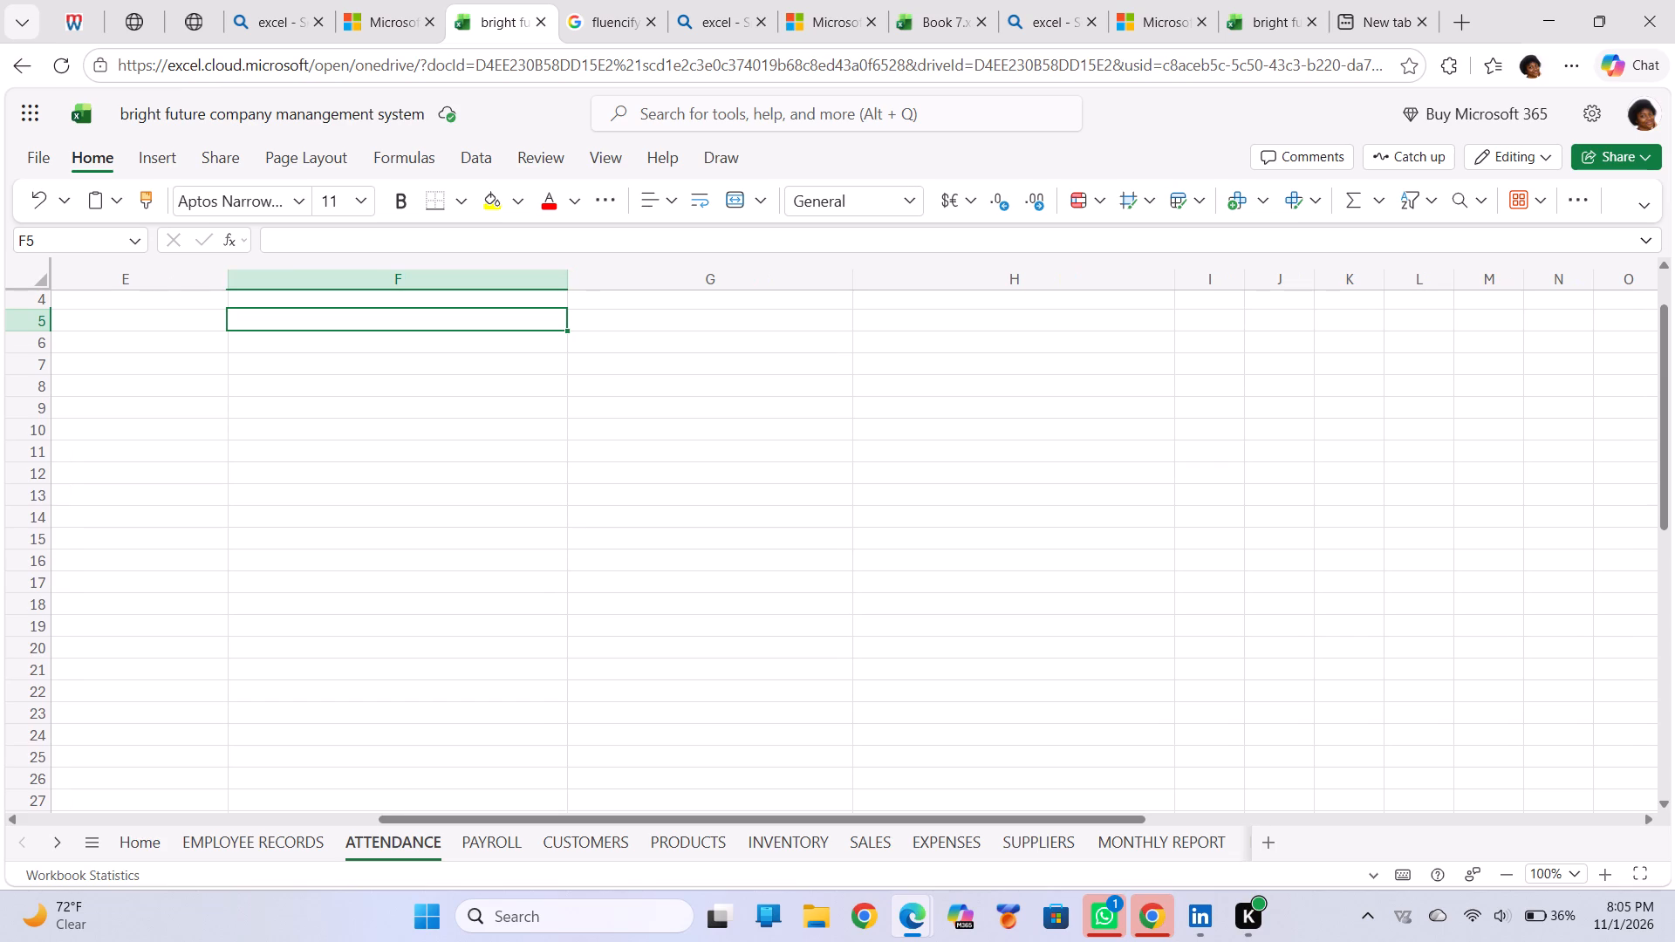
pyautogui.hscroll(-1, 714, 308)
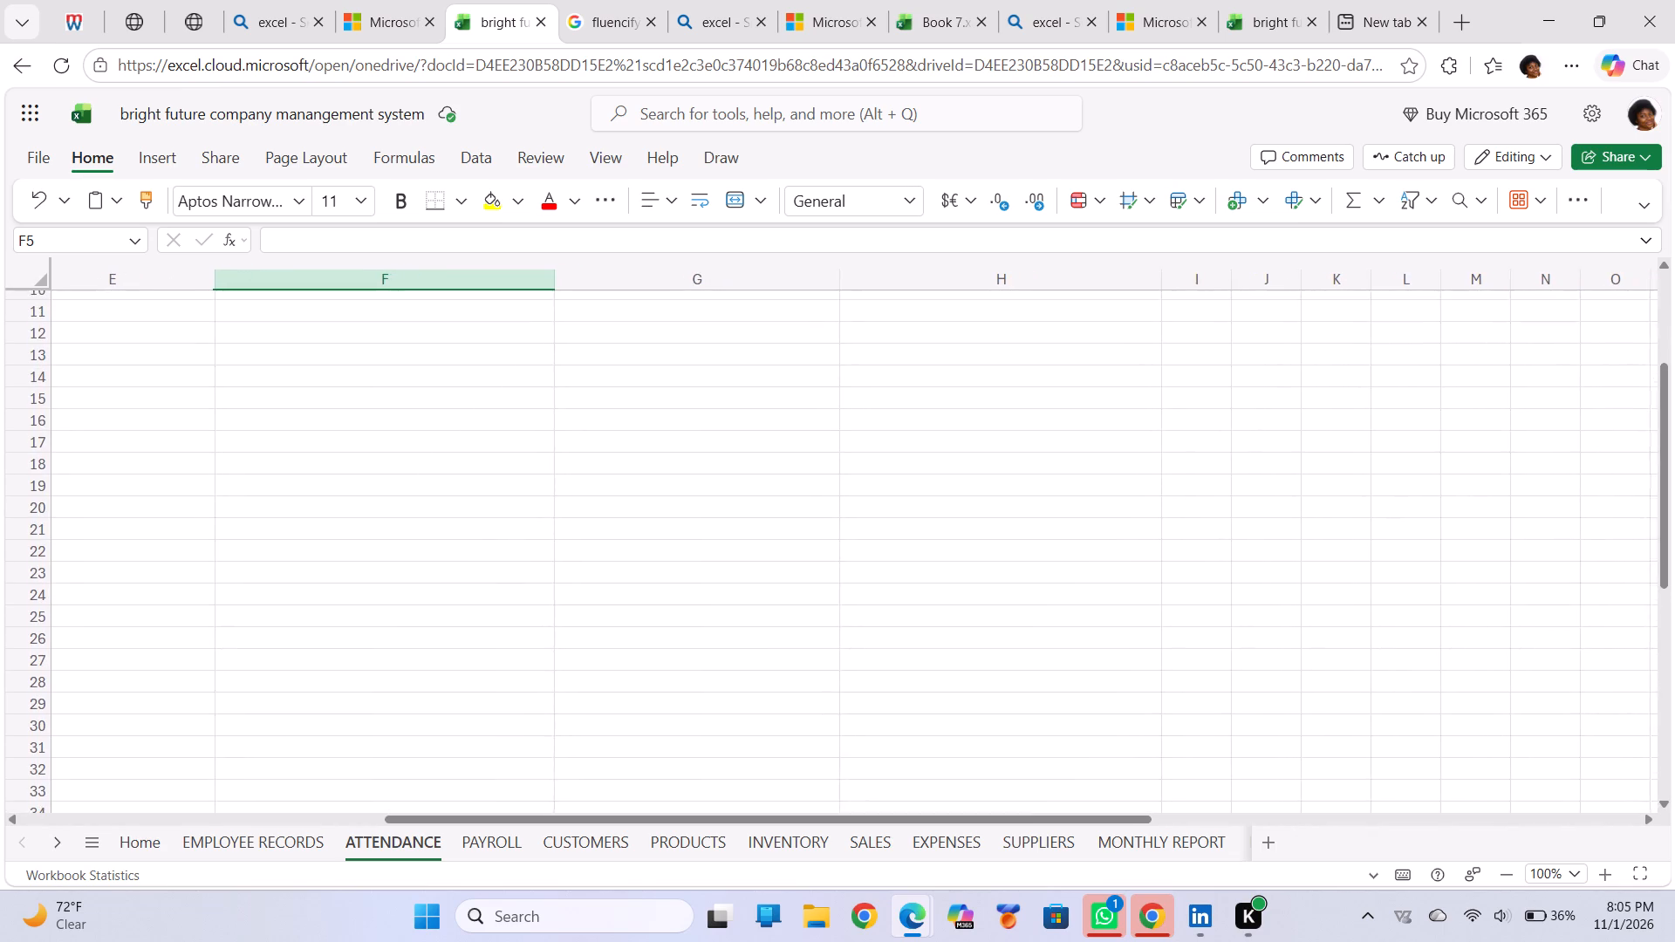
pyautogui.hscroll(-1, 714, 308)
pyautogui.scroll(6, 714, 308)
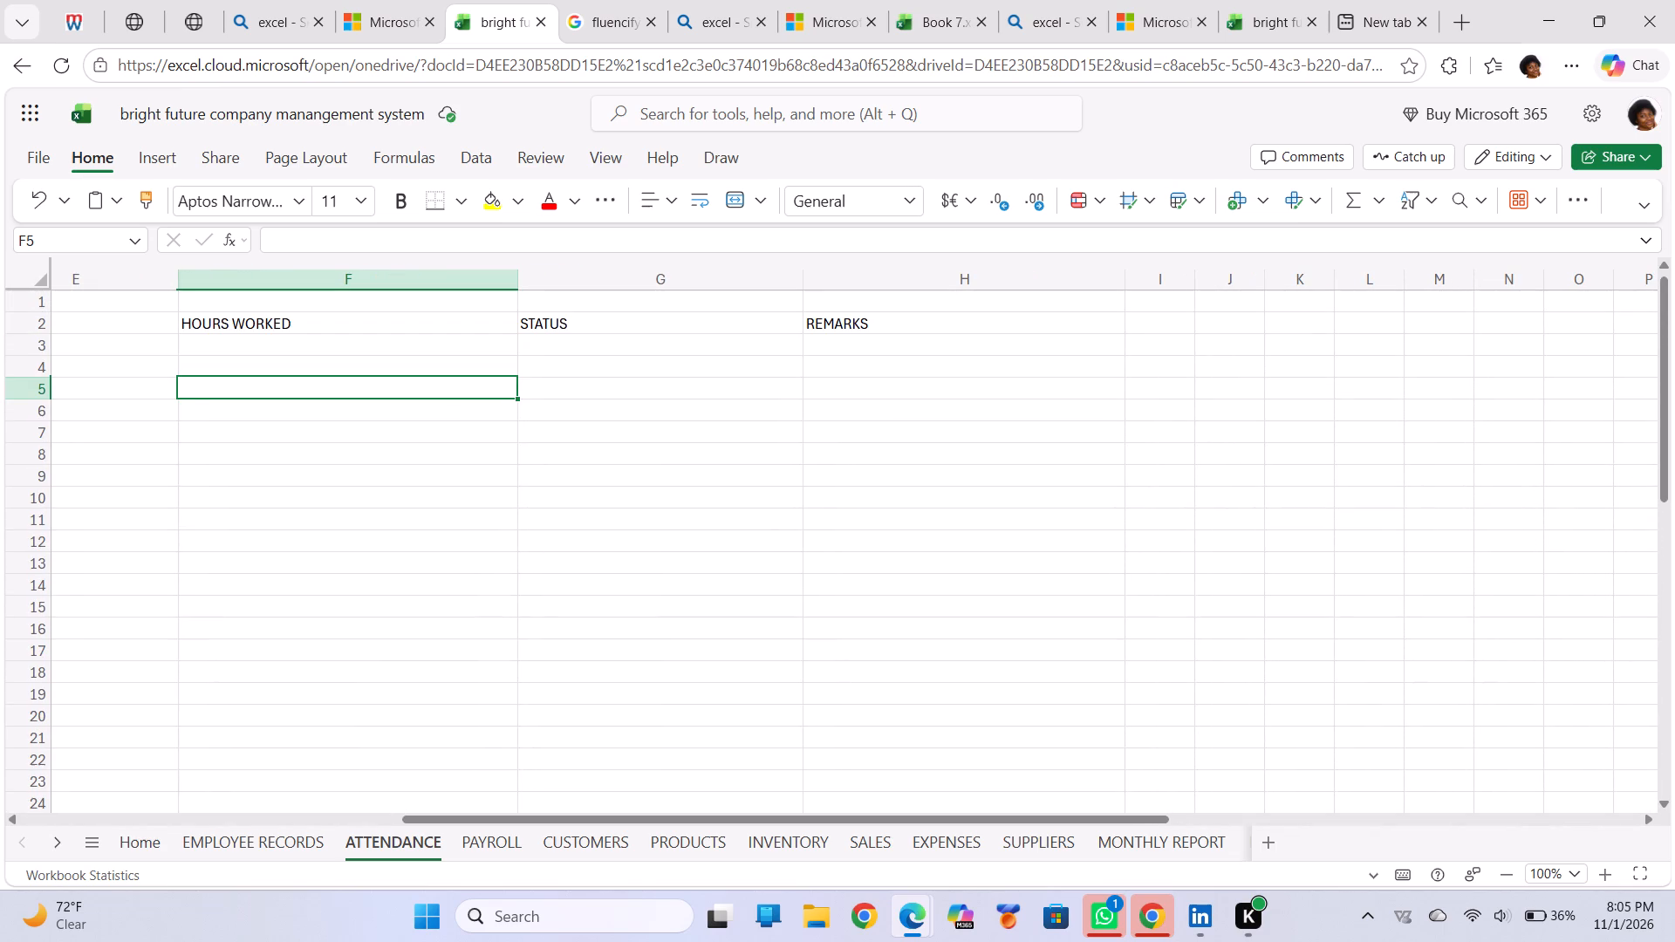
pyautogui.hscroll(4, 714, 308)
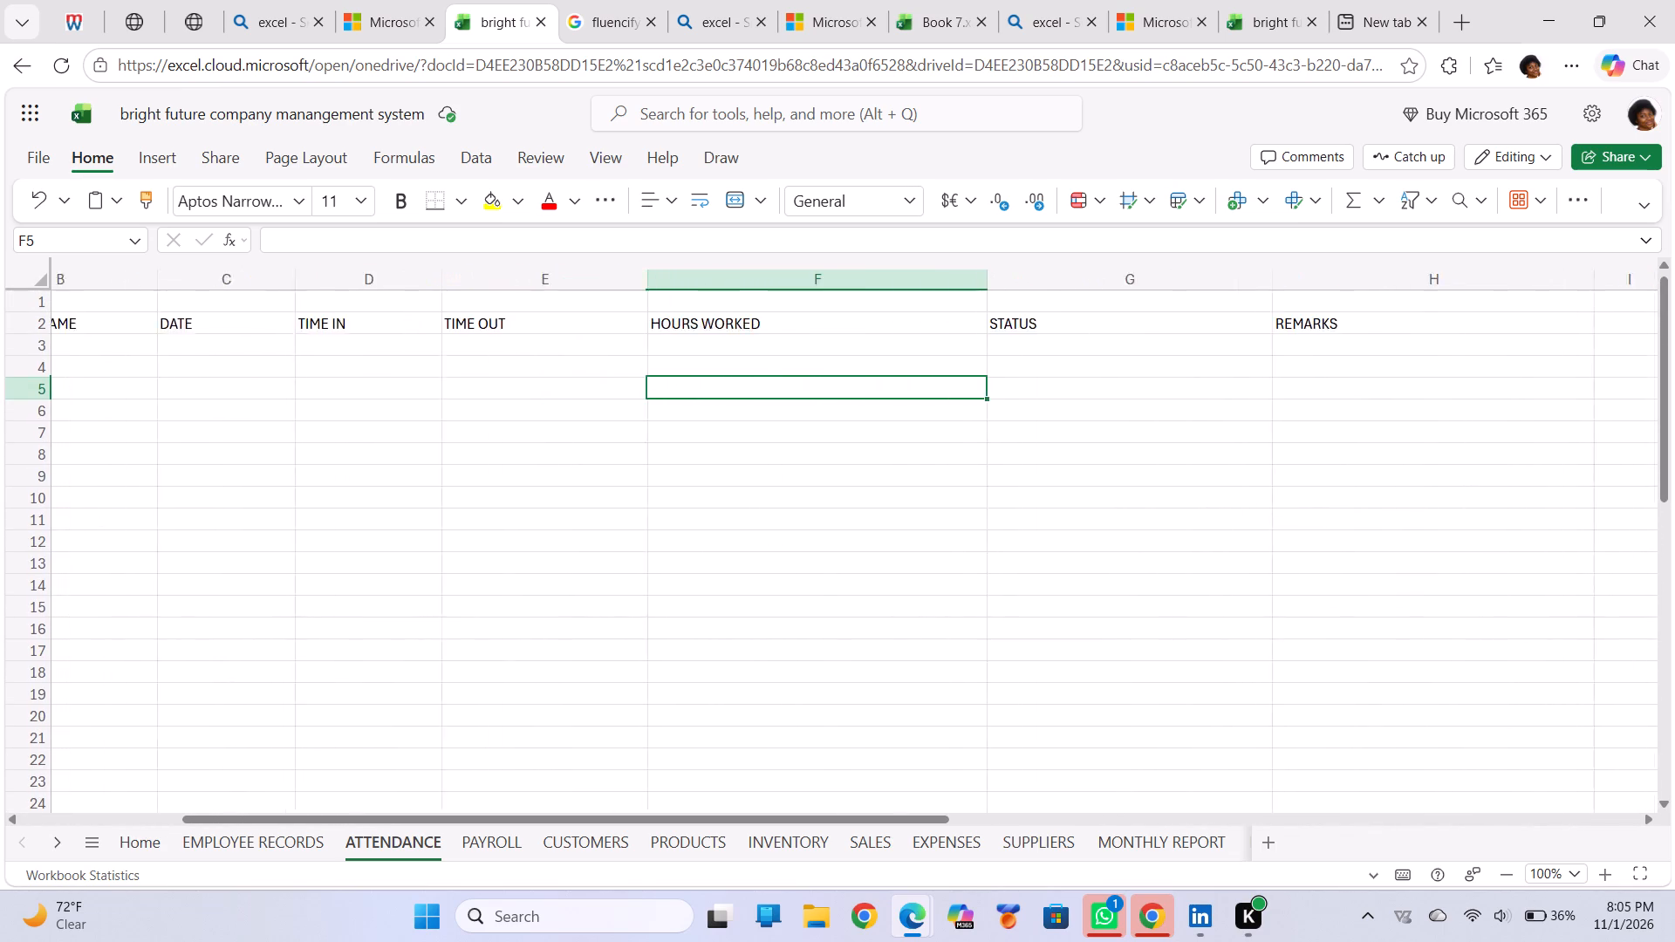
pyautogui.hscroll(3, 714, 308)
pyautogui.hscroll(-1, 714, 308)
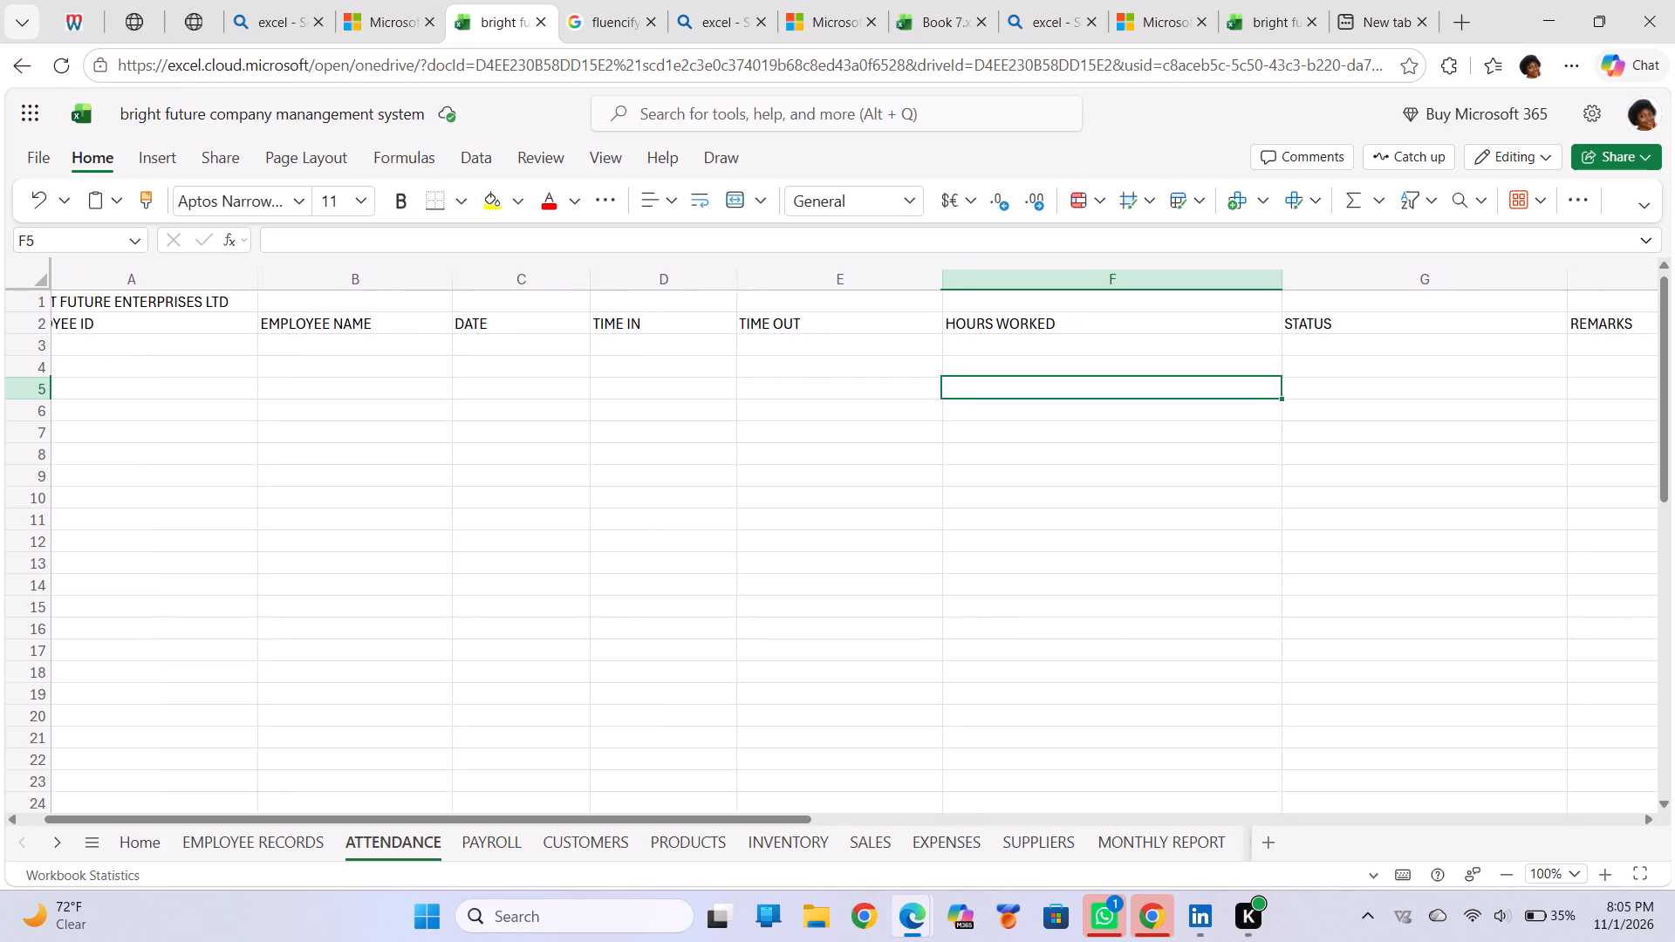
pyautogui.hscroll(-1, 714, 308)
pyautogui.hscroll(1, 714, 308)
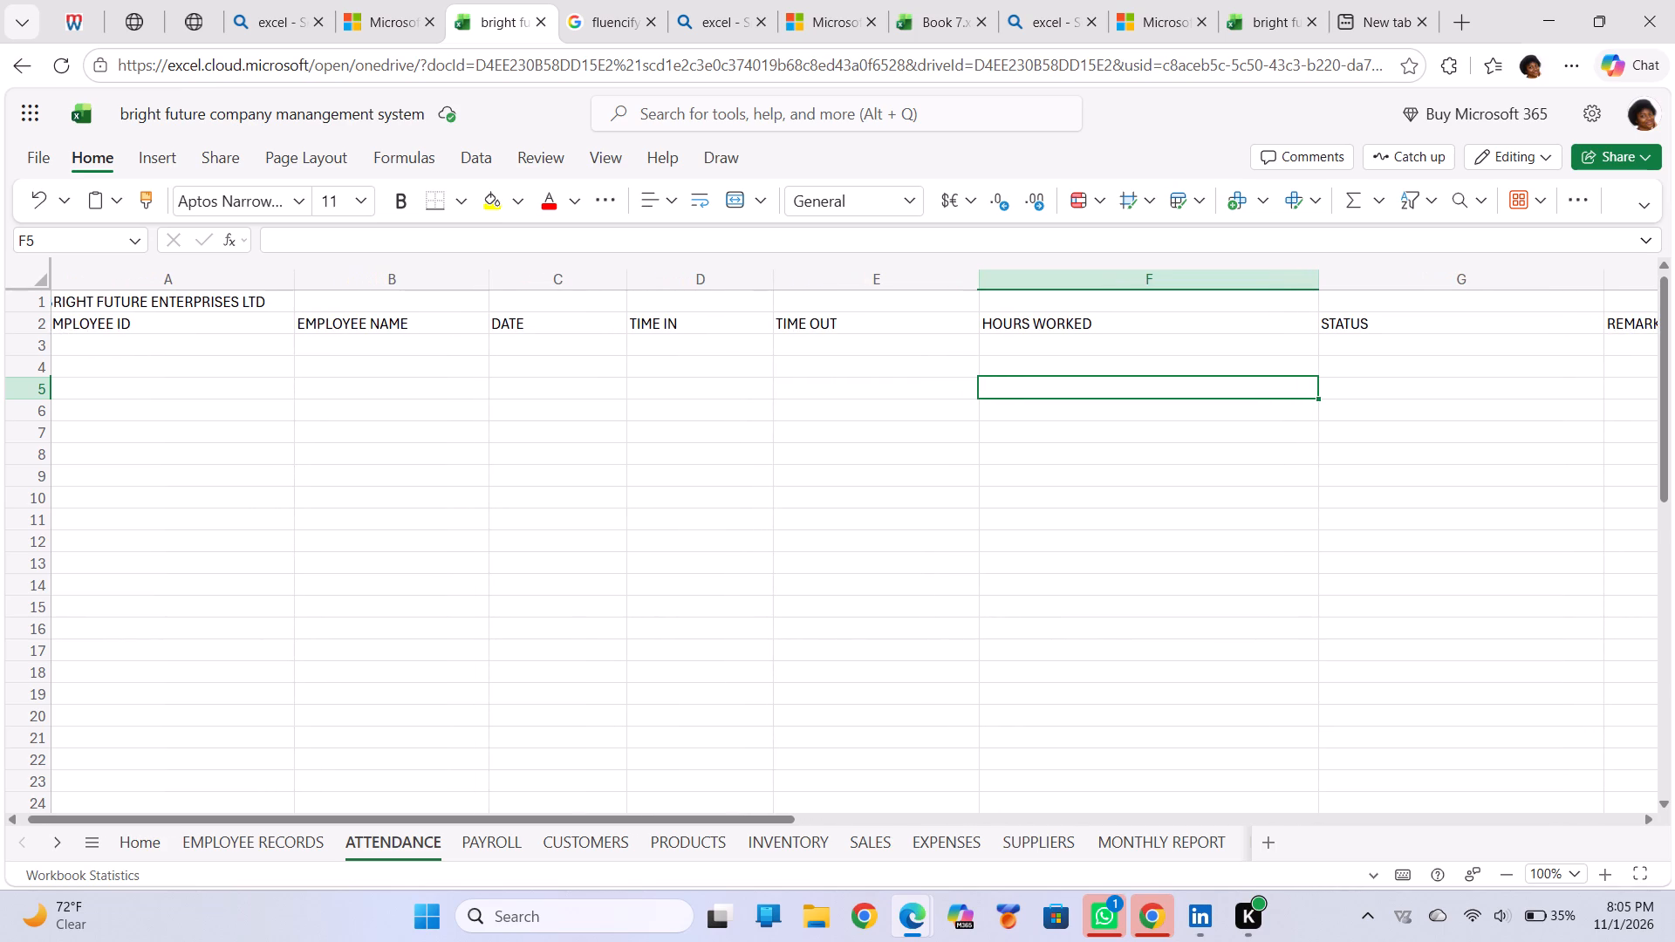
pyautogui.click(1029, 345)
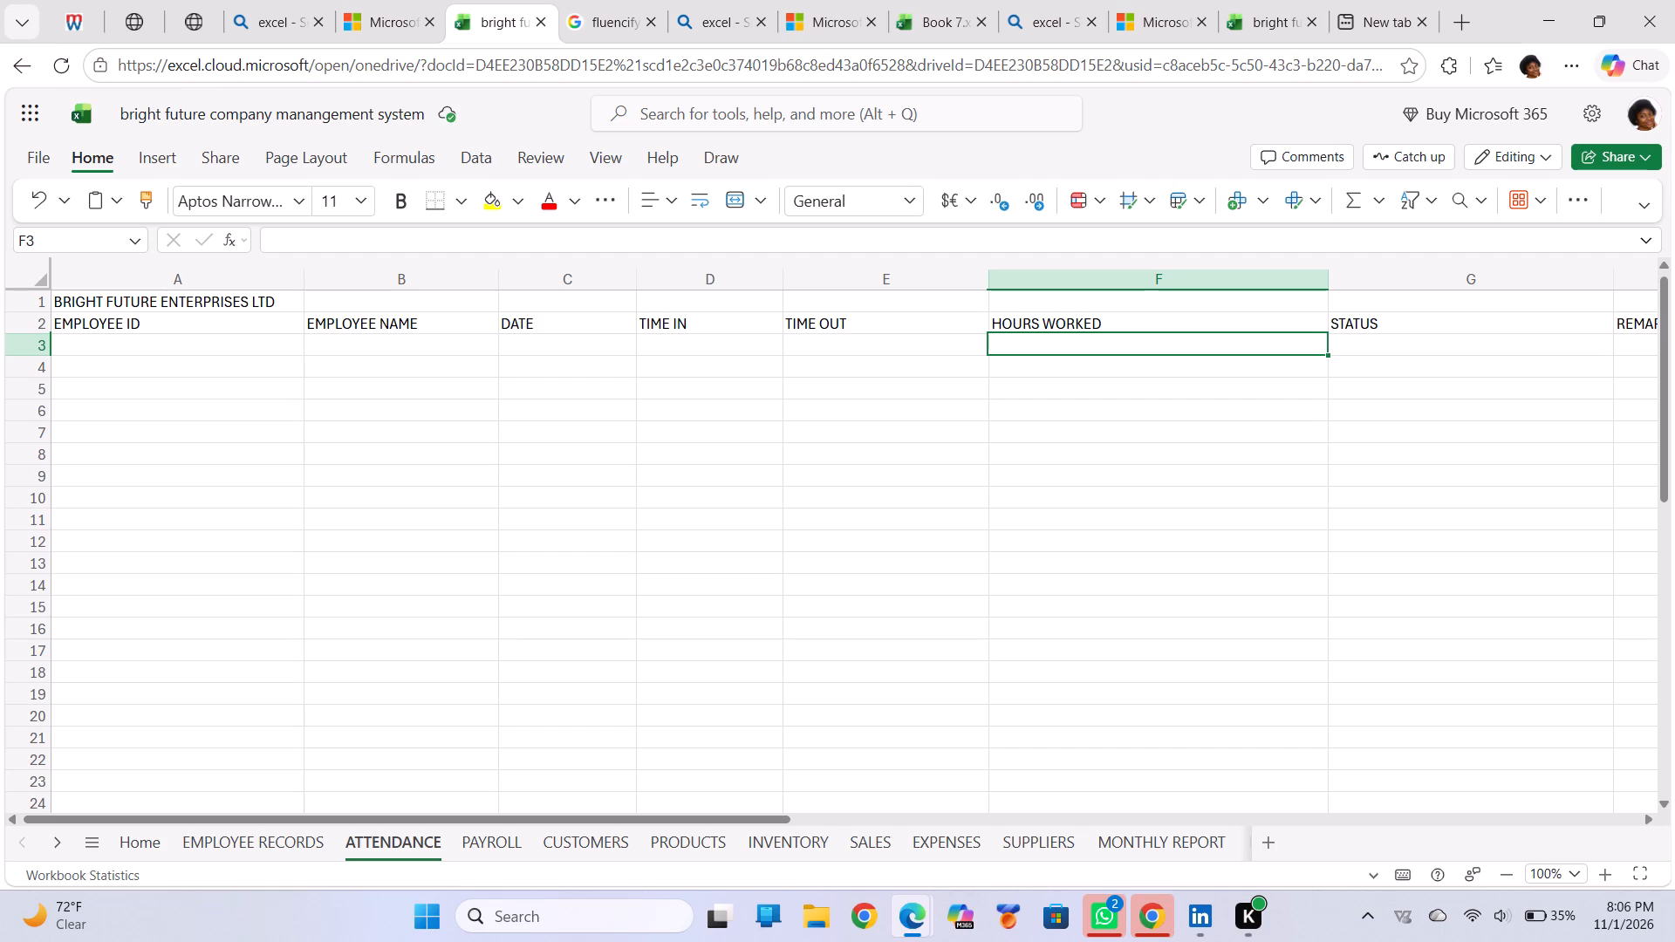
# Switch to WhatsApp.
pyautogui.click(1098, 911)
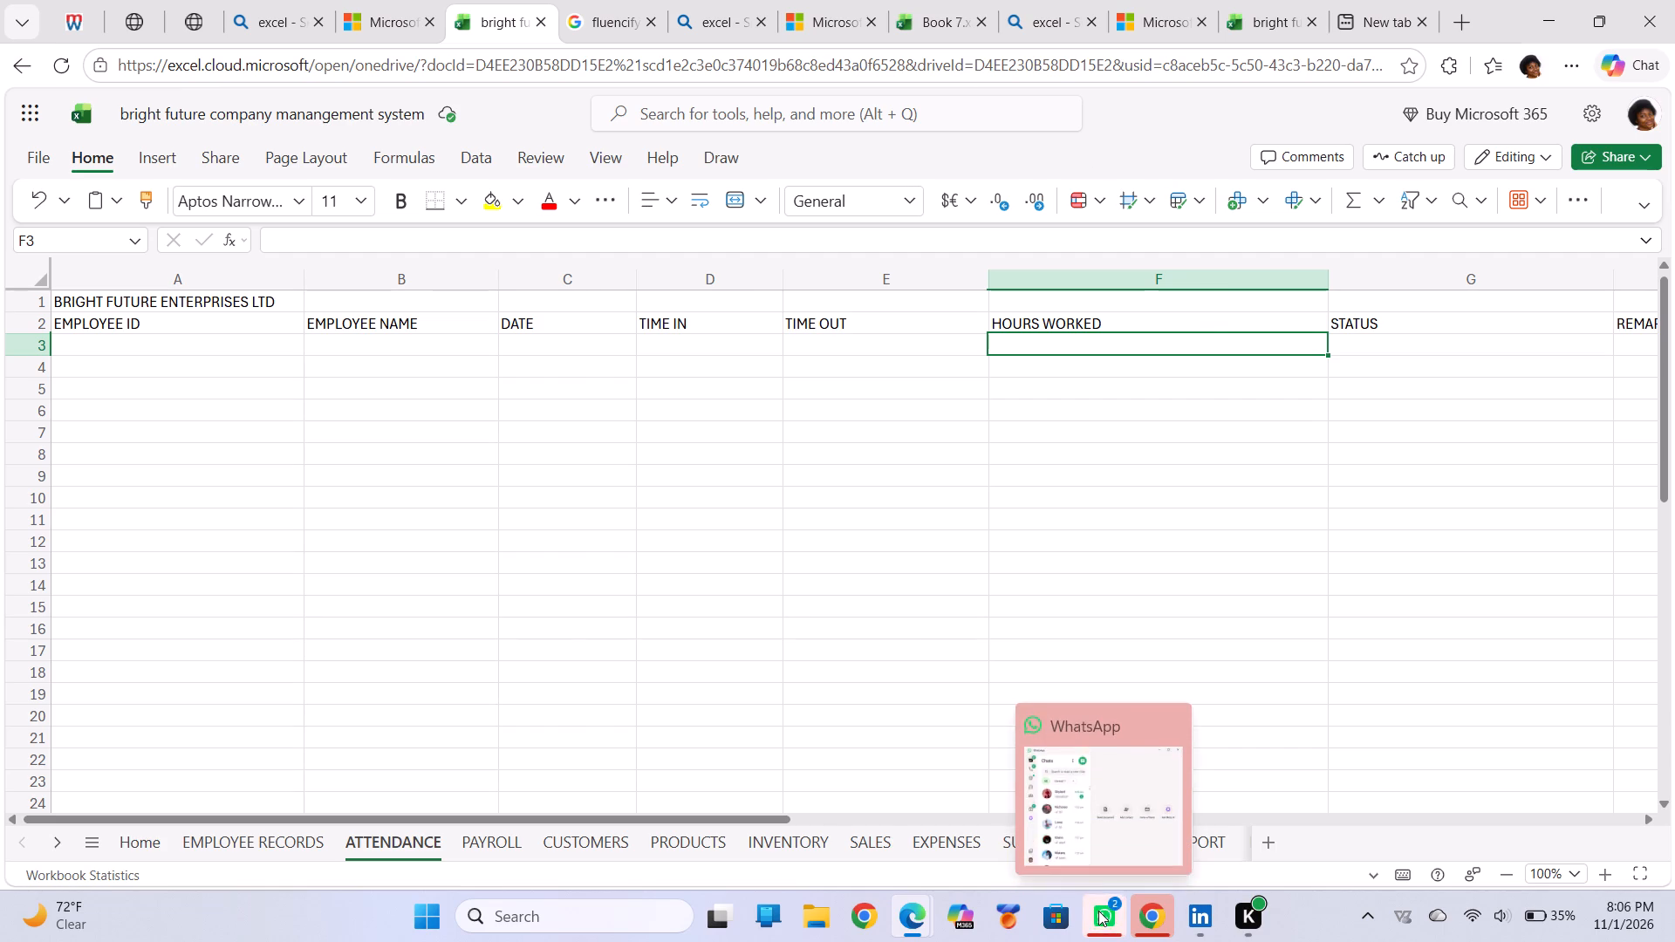
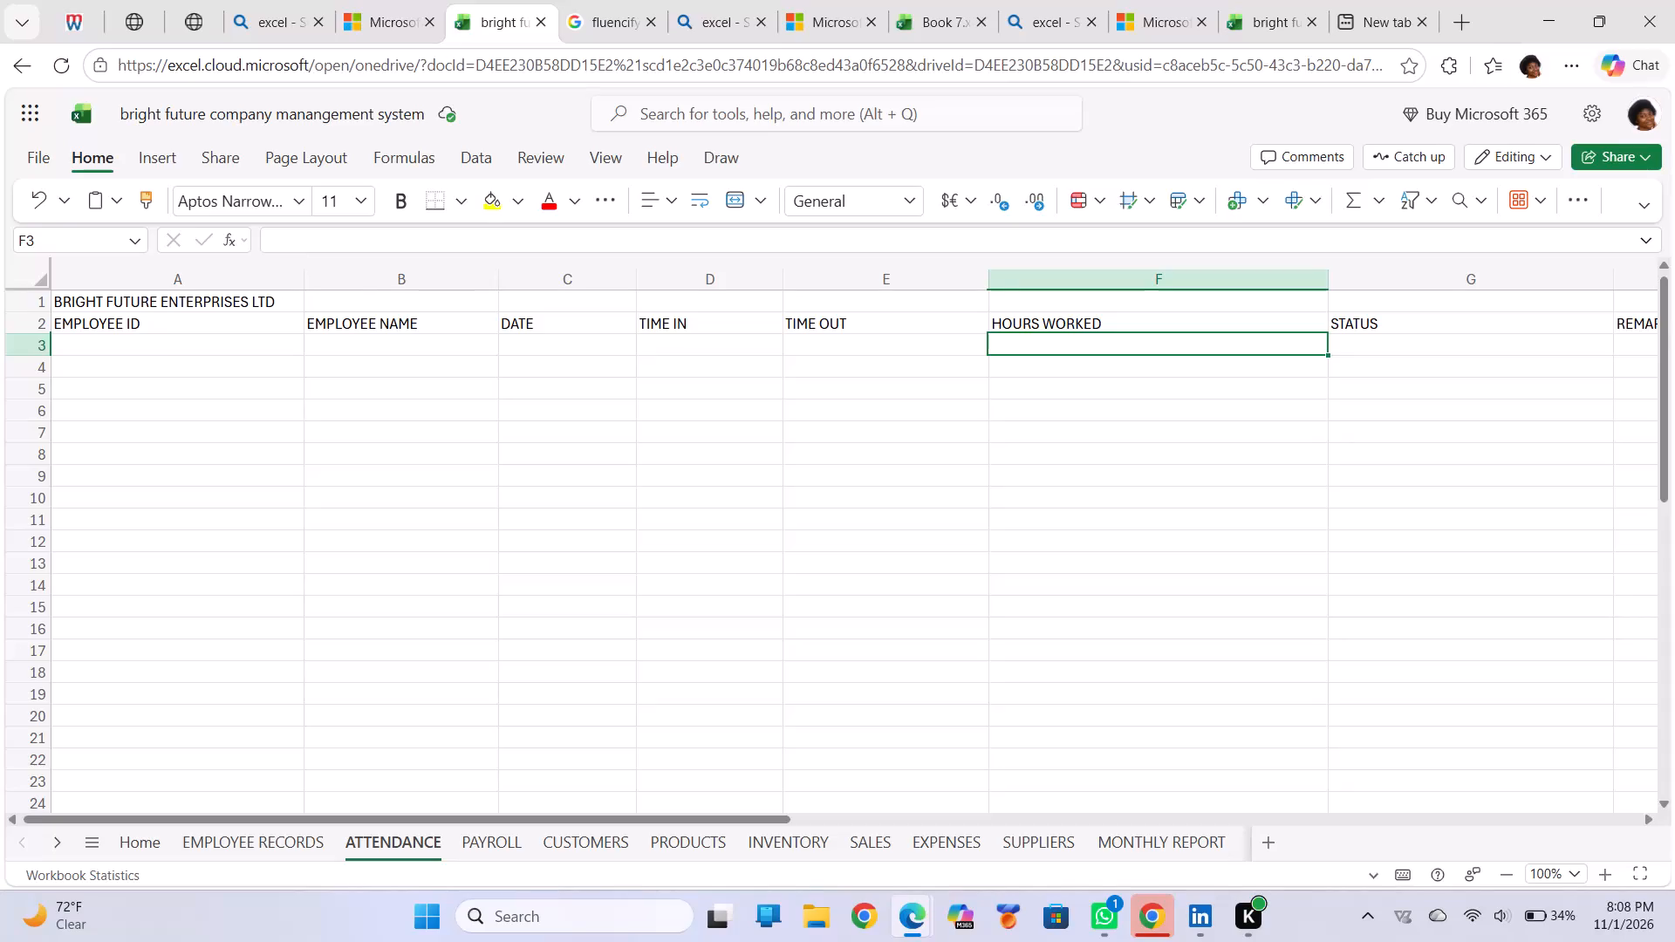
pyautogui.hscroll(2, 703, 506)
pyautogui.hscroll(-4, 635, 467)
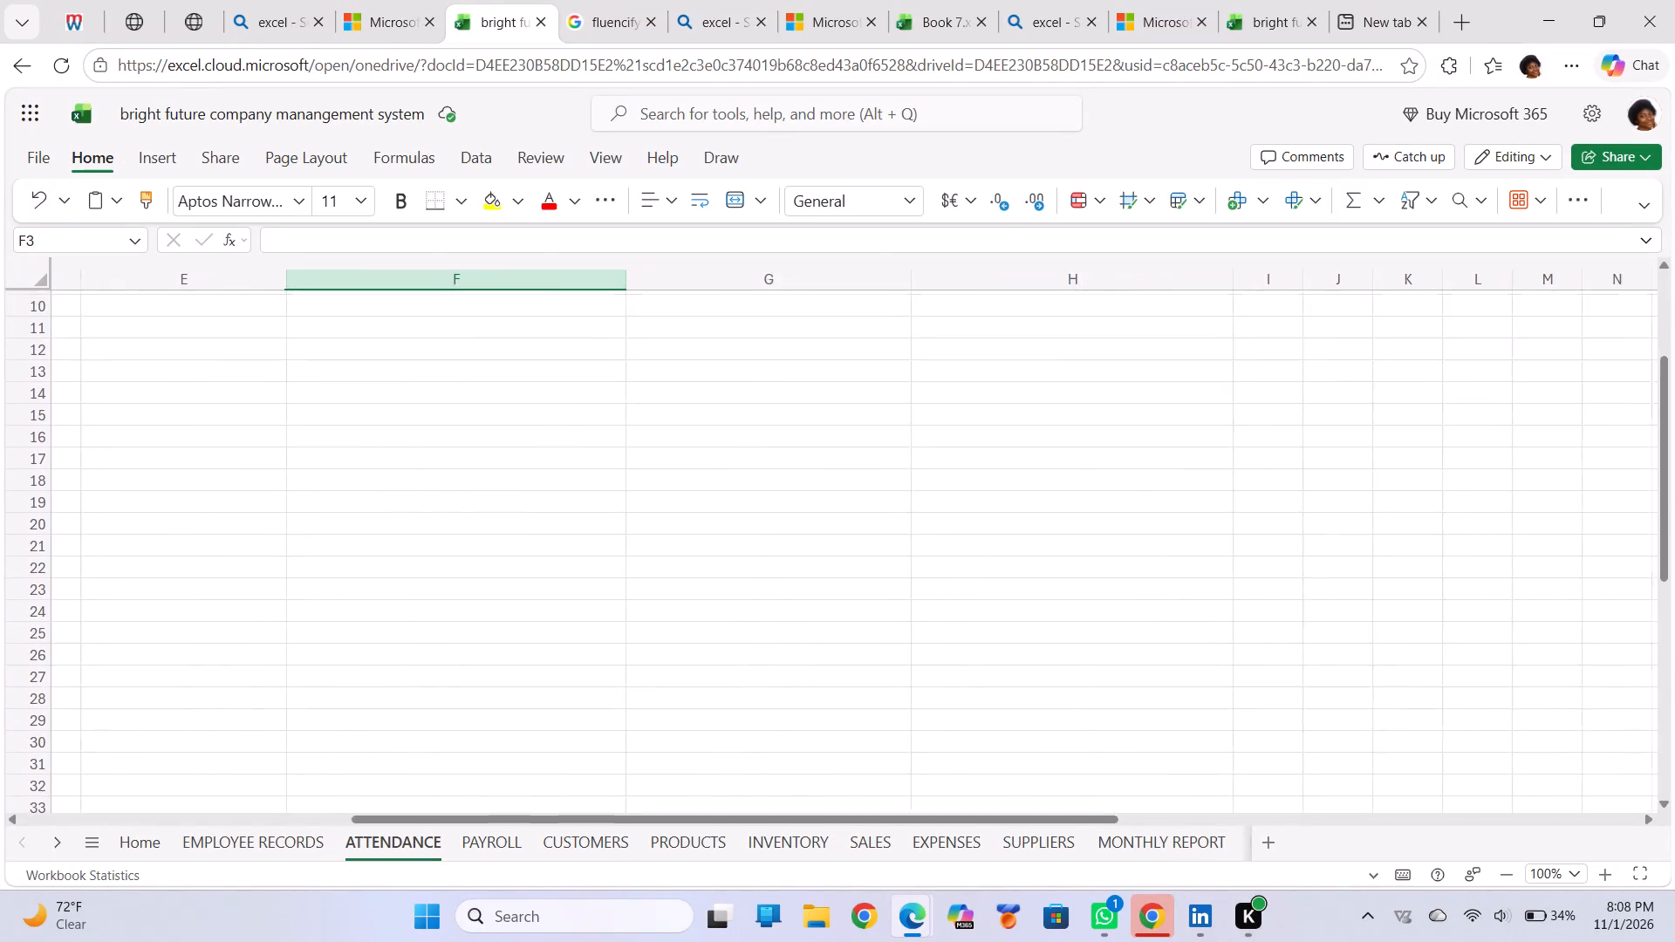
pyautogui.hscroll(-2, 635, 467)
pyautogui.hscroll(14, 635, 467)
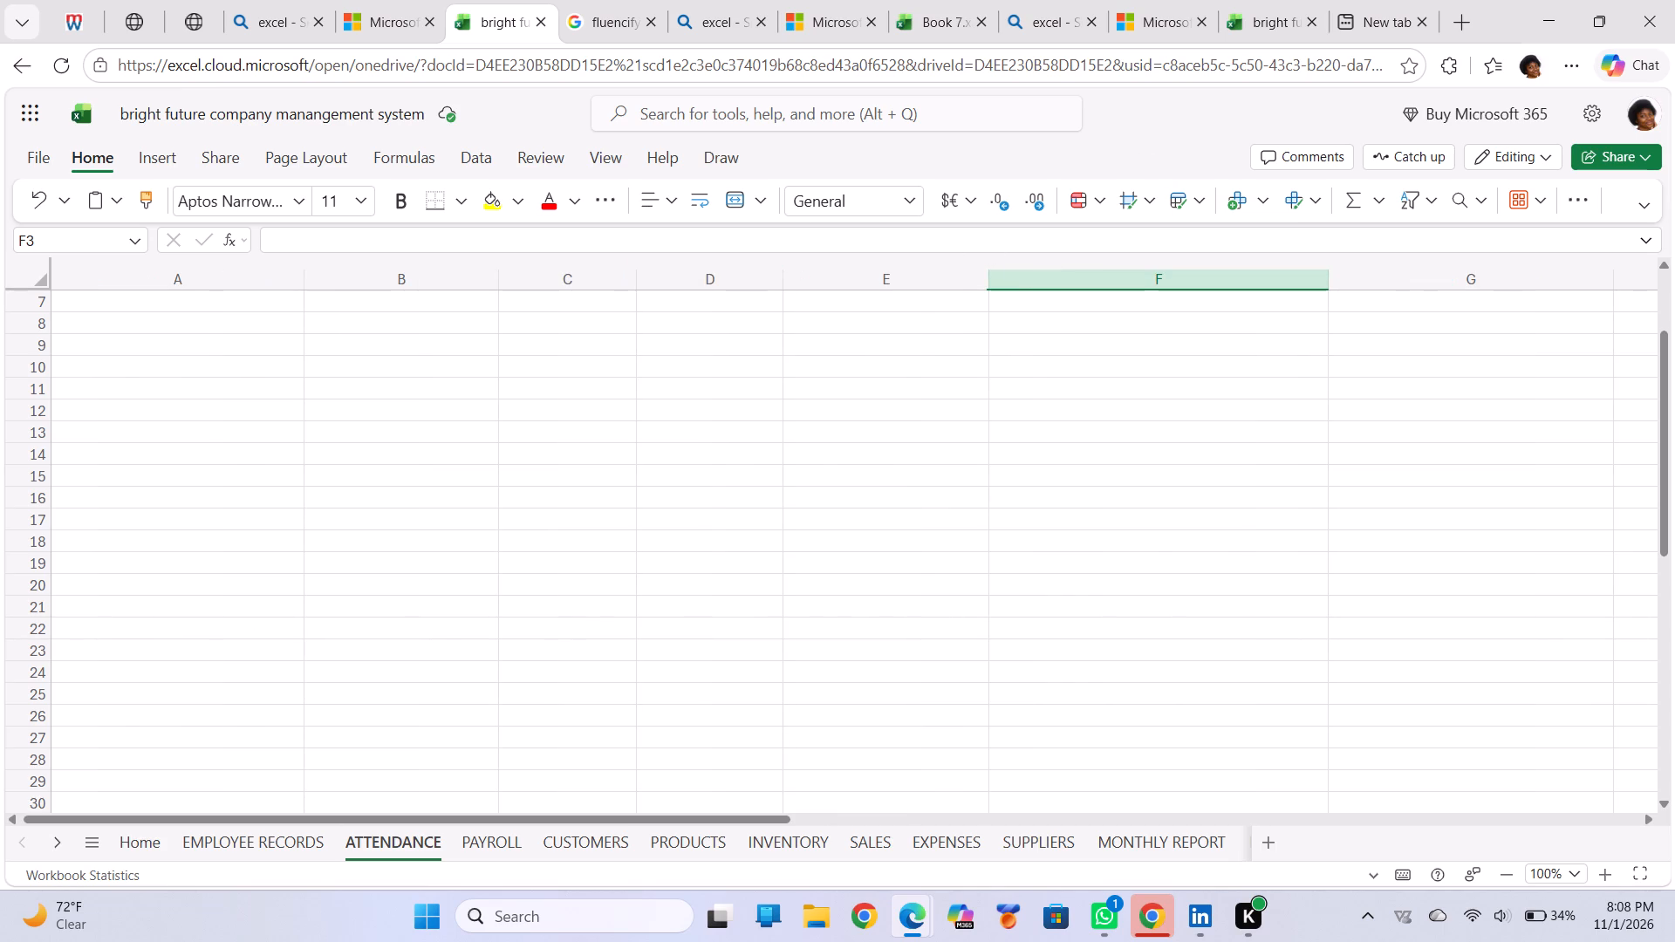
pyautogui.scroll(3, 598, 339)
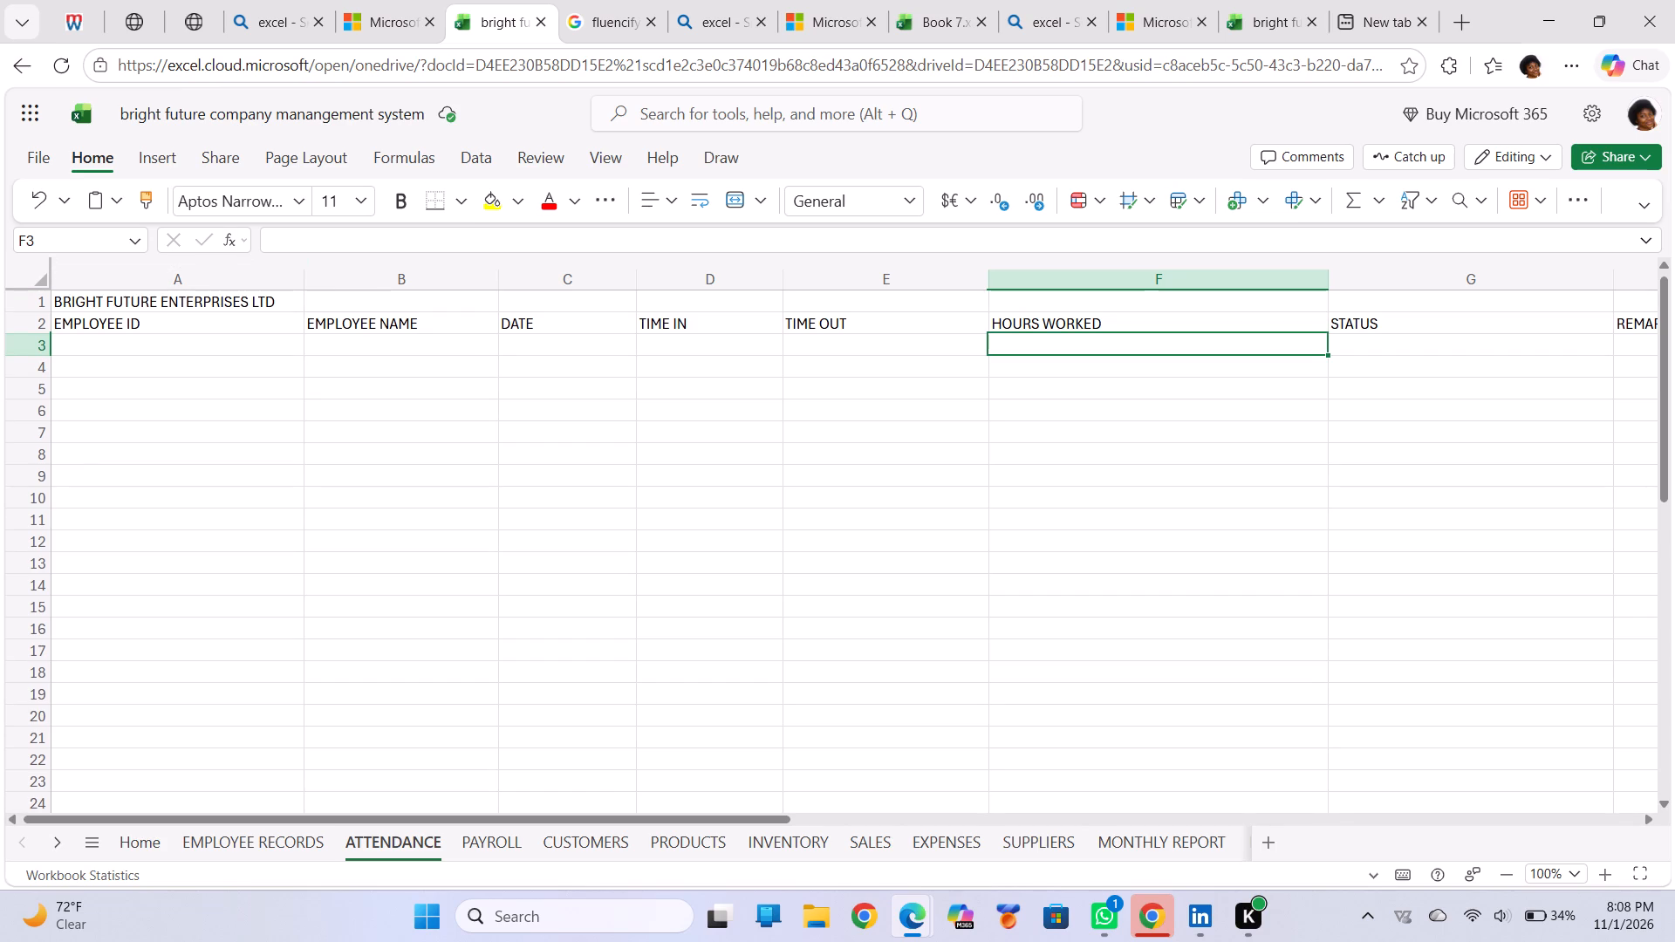
# Show the list of the workbook's defined names and tables while on the ATTENDANCE sheet.
pyautogui.click(139, 235)
pyautogui.click(139, 235)
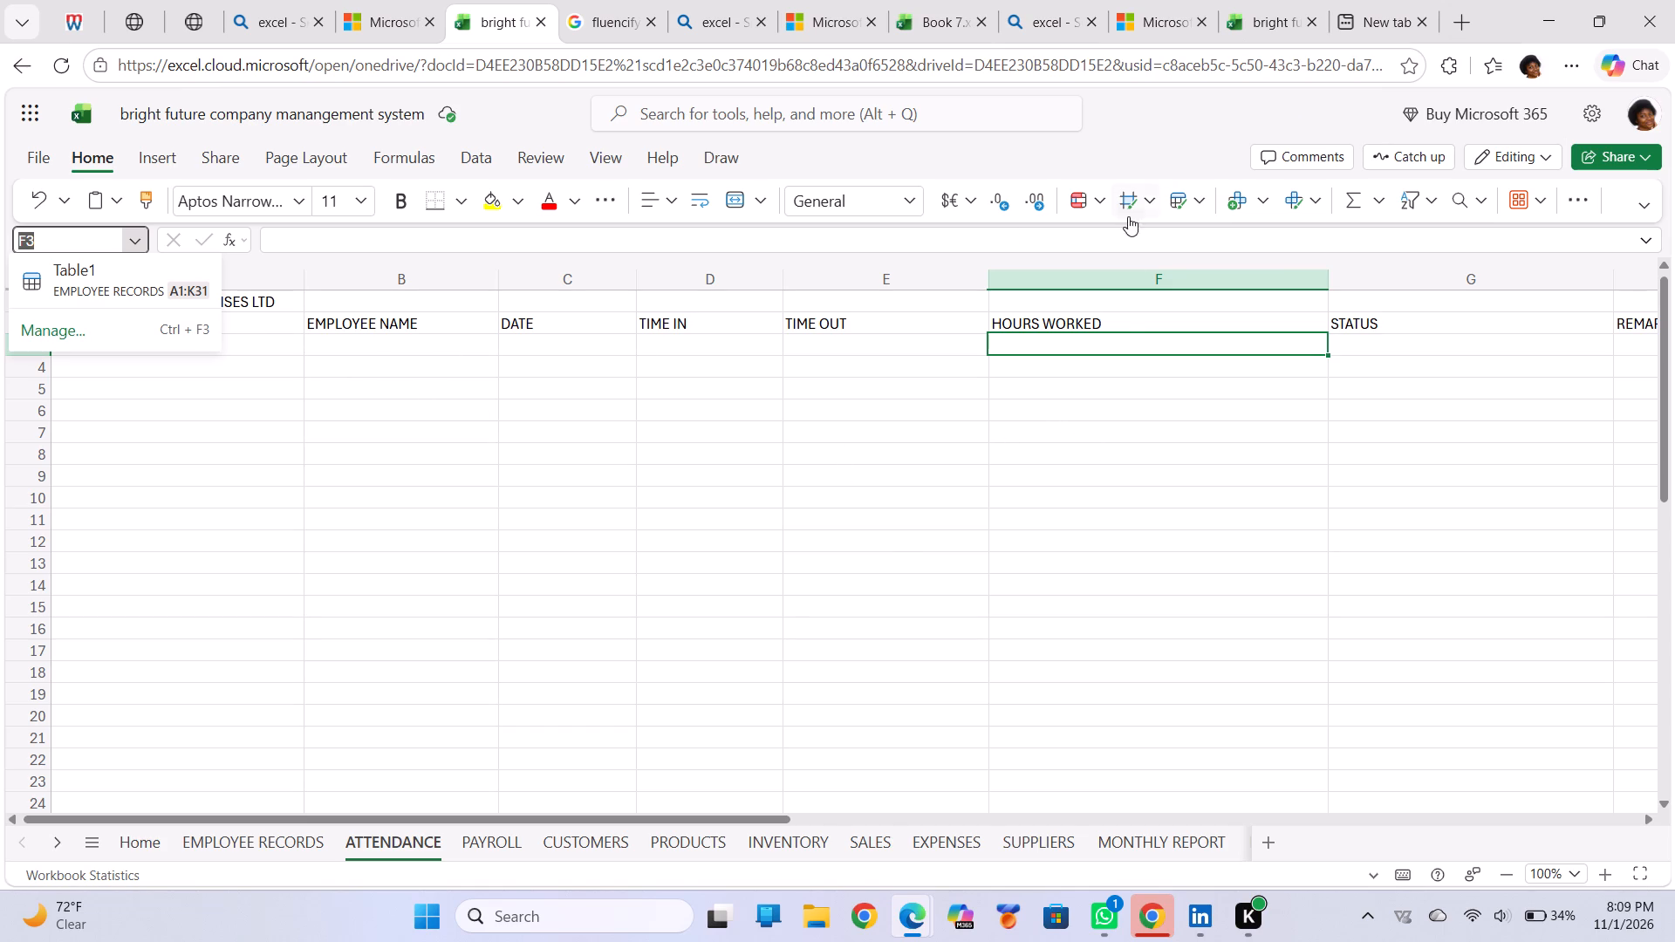
# Close the list of defined names and tables and return to the ATTENDANCE sheet.
pyautogui.click(1119, 315)
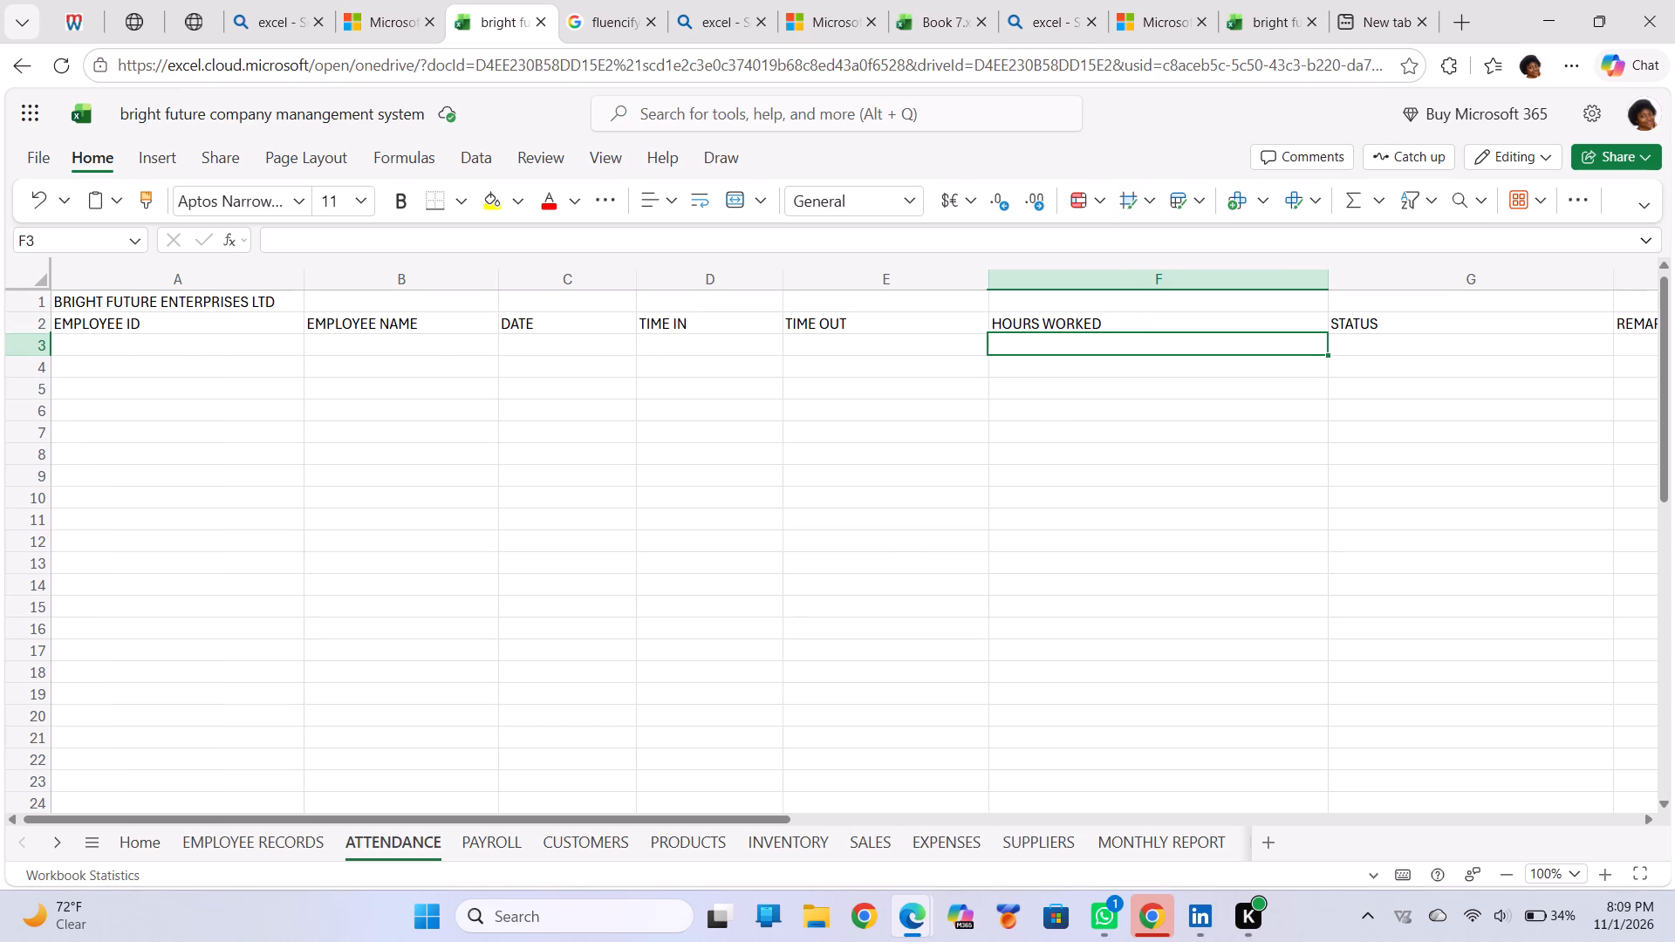
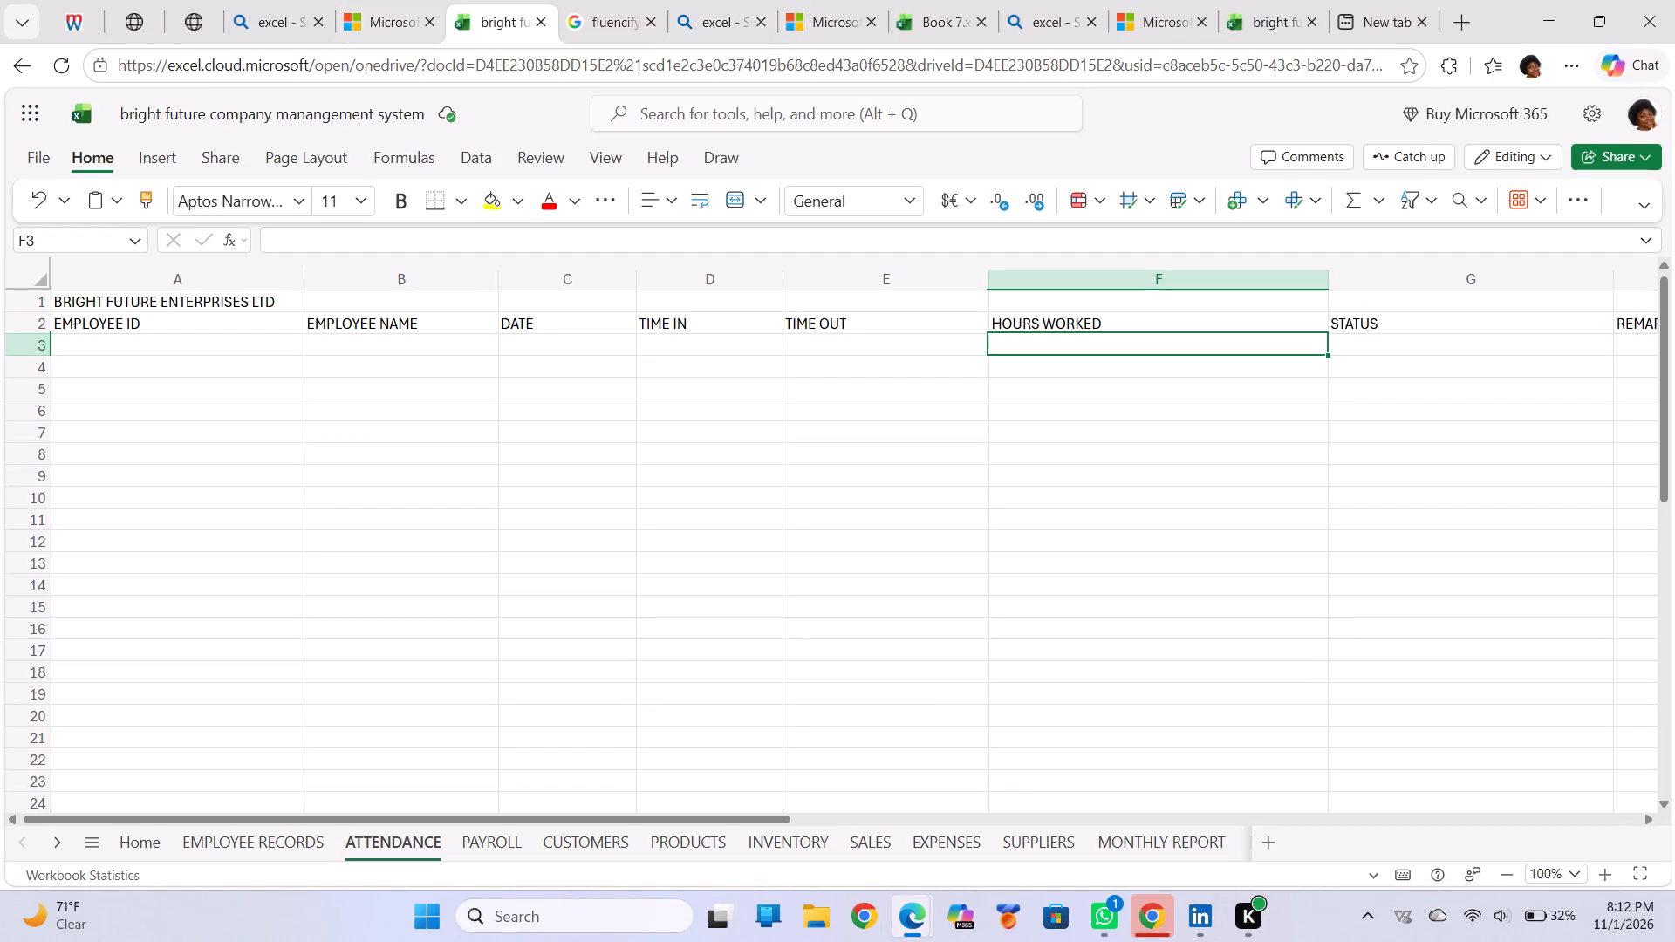
# Begin an =IF formula in cell F3, the first row under HOURS WORKED on the ATTENDANCE sheet.
pyautogui.click(1011, 349)
pyautogui.press('=')
pyautogui.press('i')
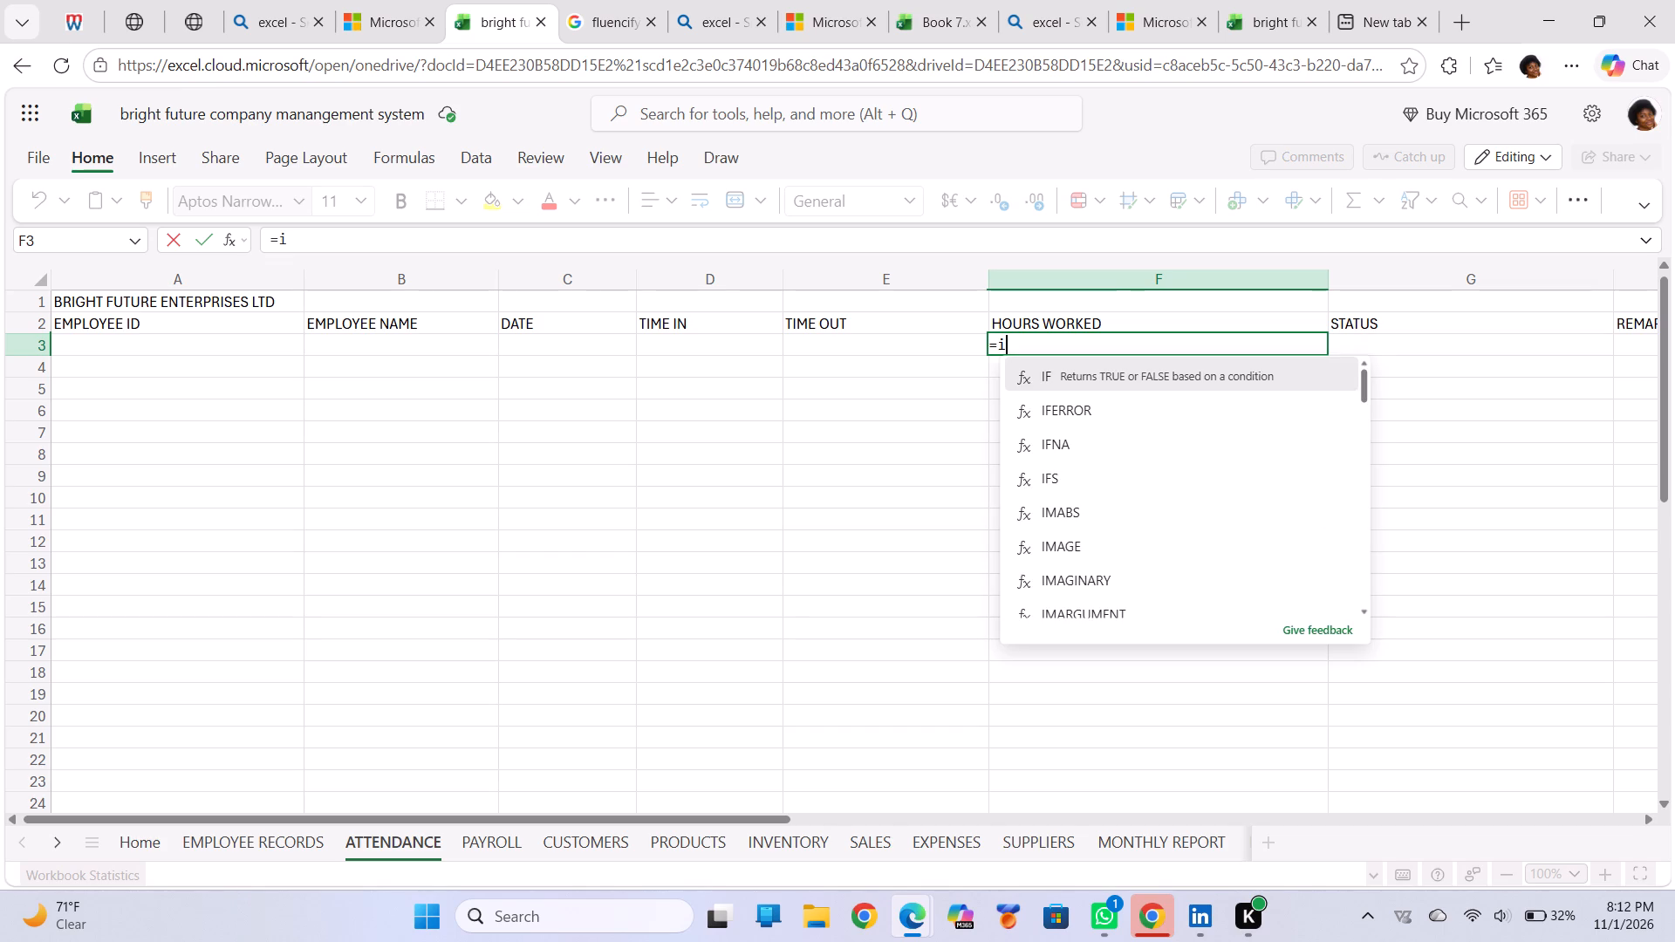
pyautogui.press('BackSpace')
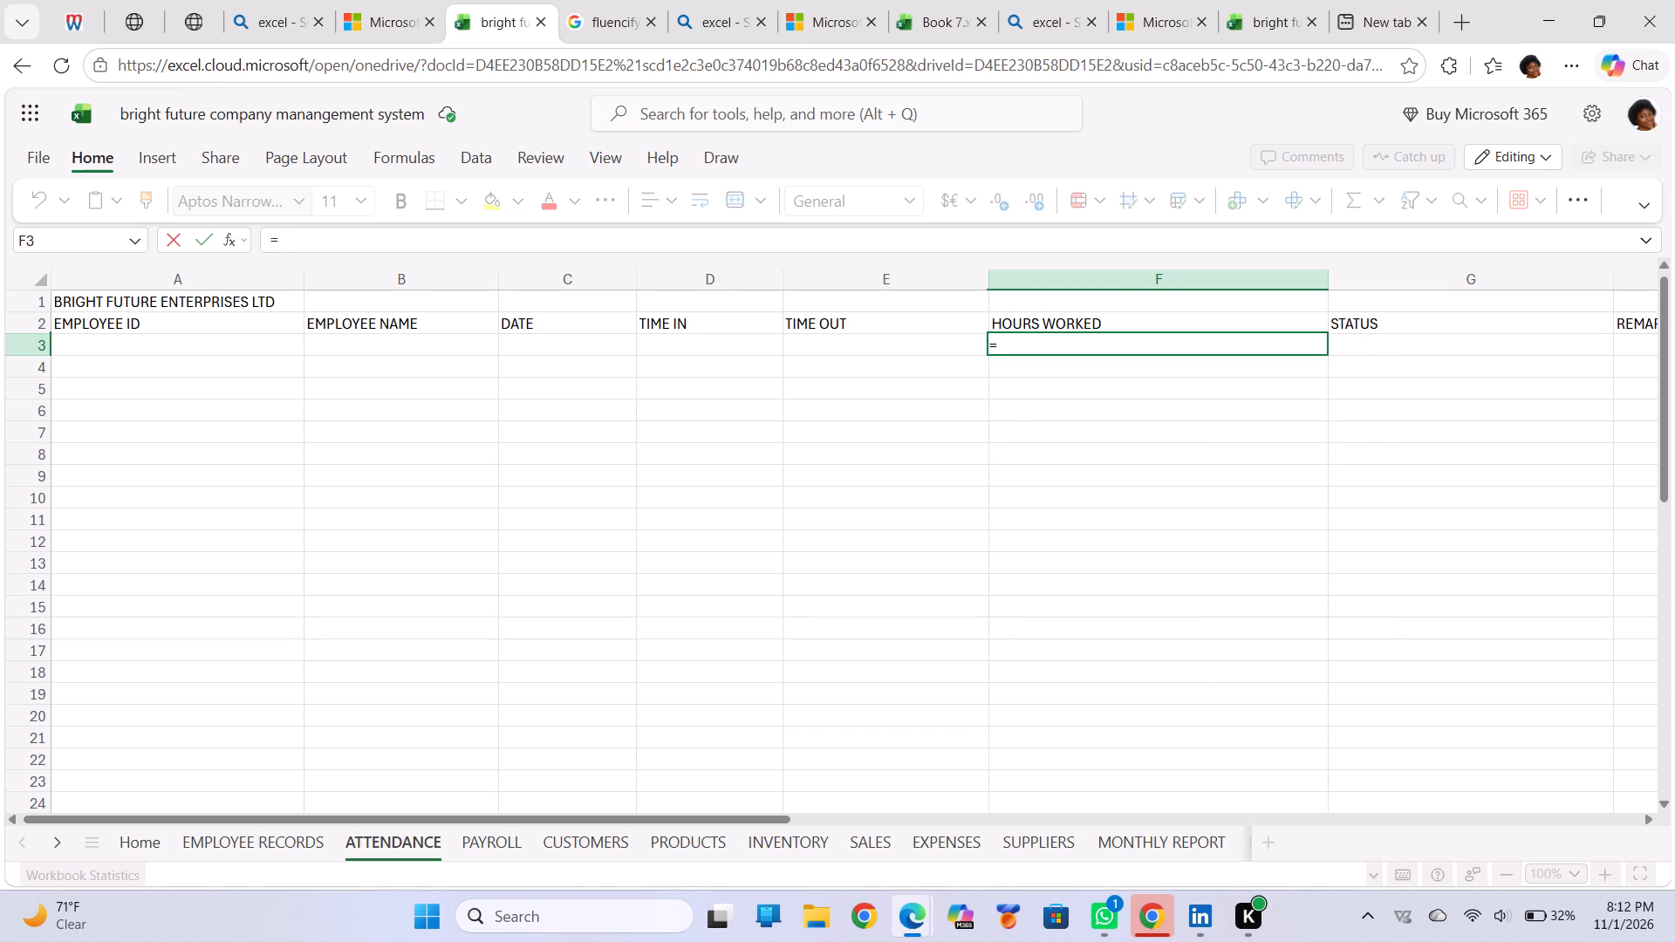
pyautogui.write('IF')
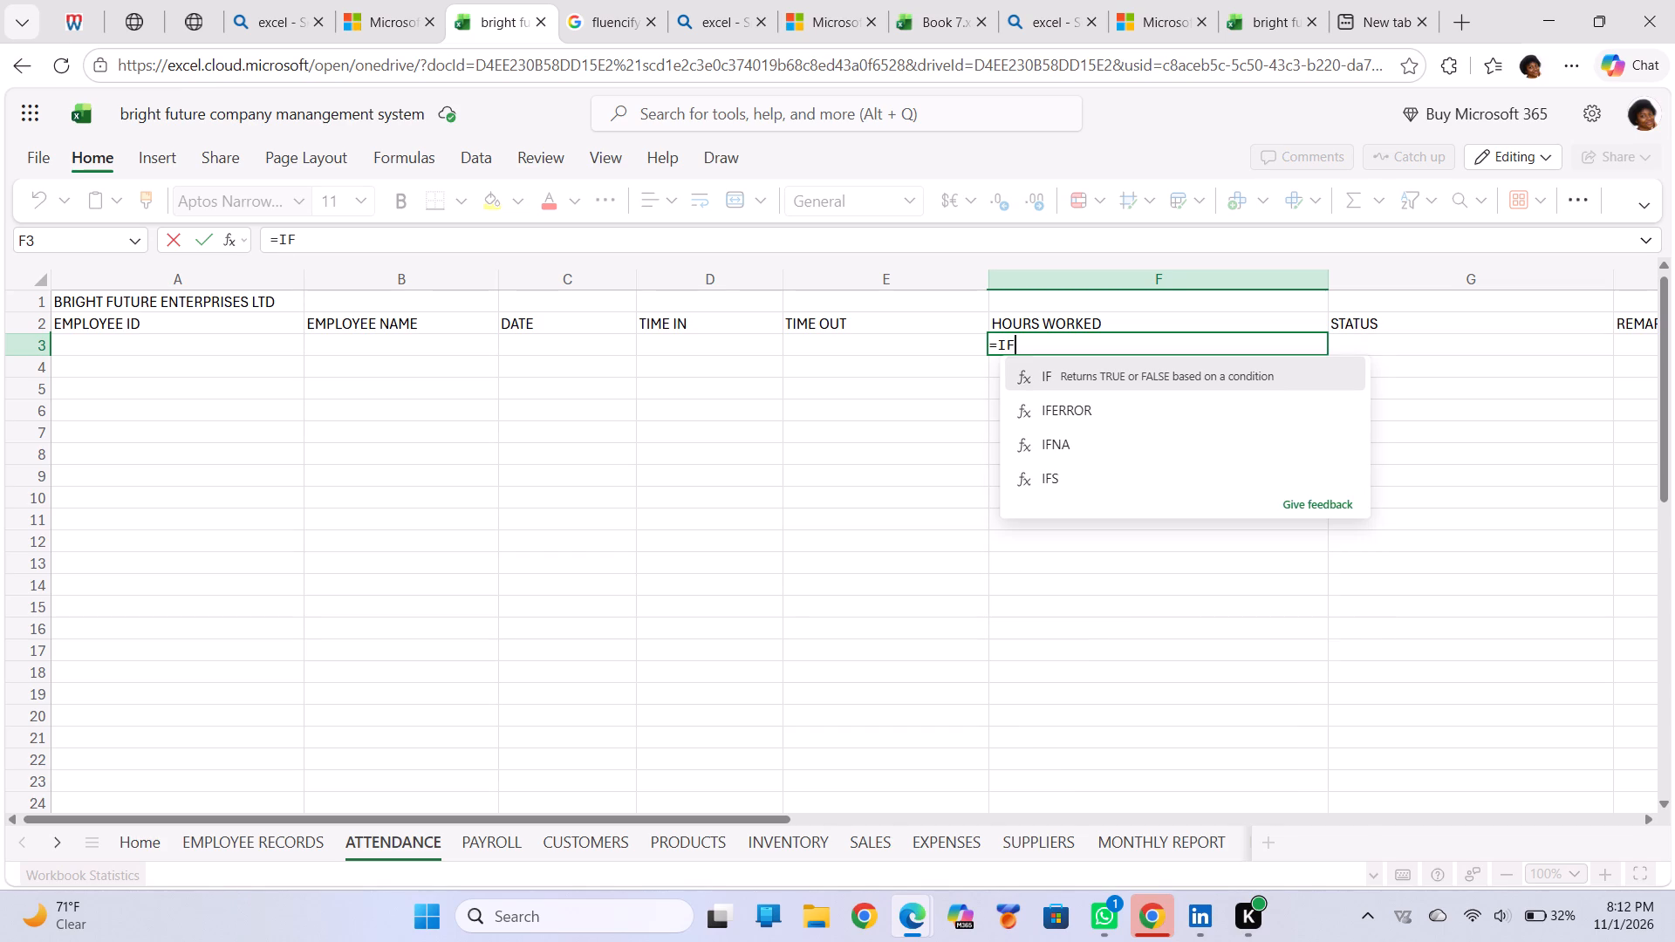
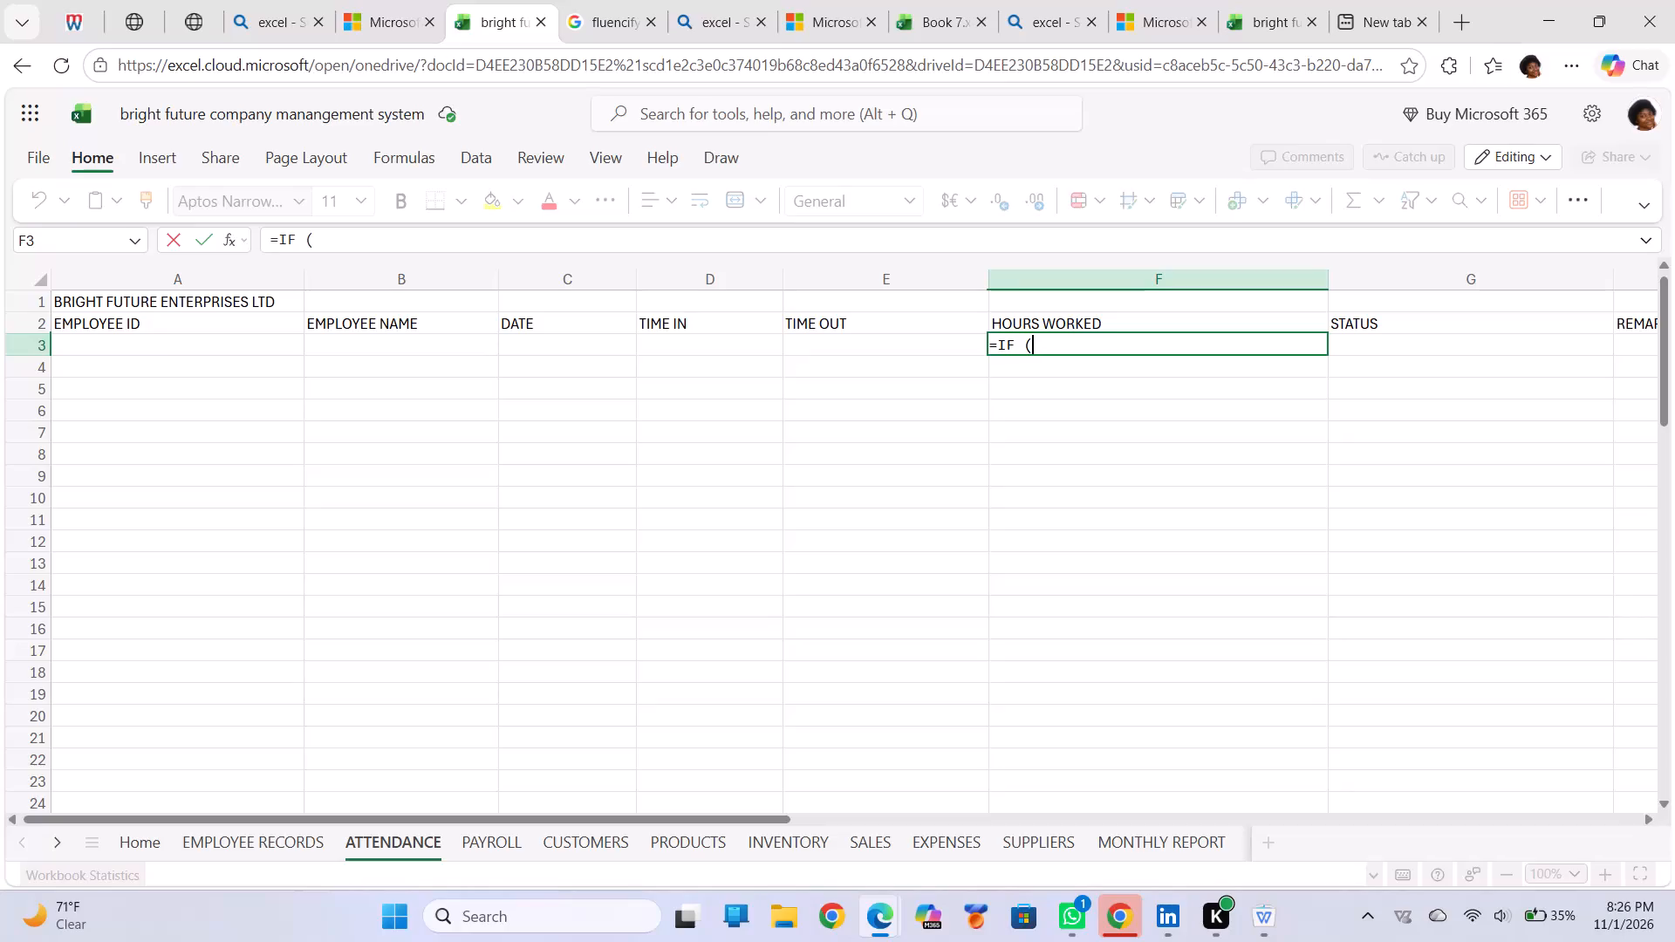
# Correct the spacing in the F3 formula and continue it with an OR test on the TIME IN cell: =IF(OR(D3=.
pyautogui.press('BackSpace')
pyautogui.press('BackSpace')
pyautogui.press('BackSpace')
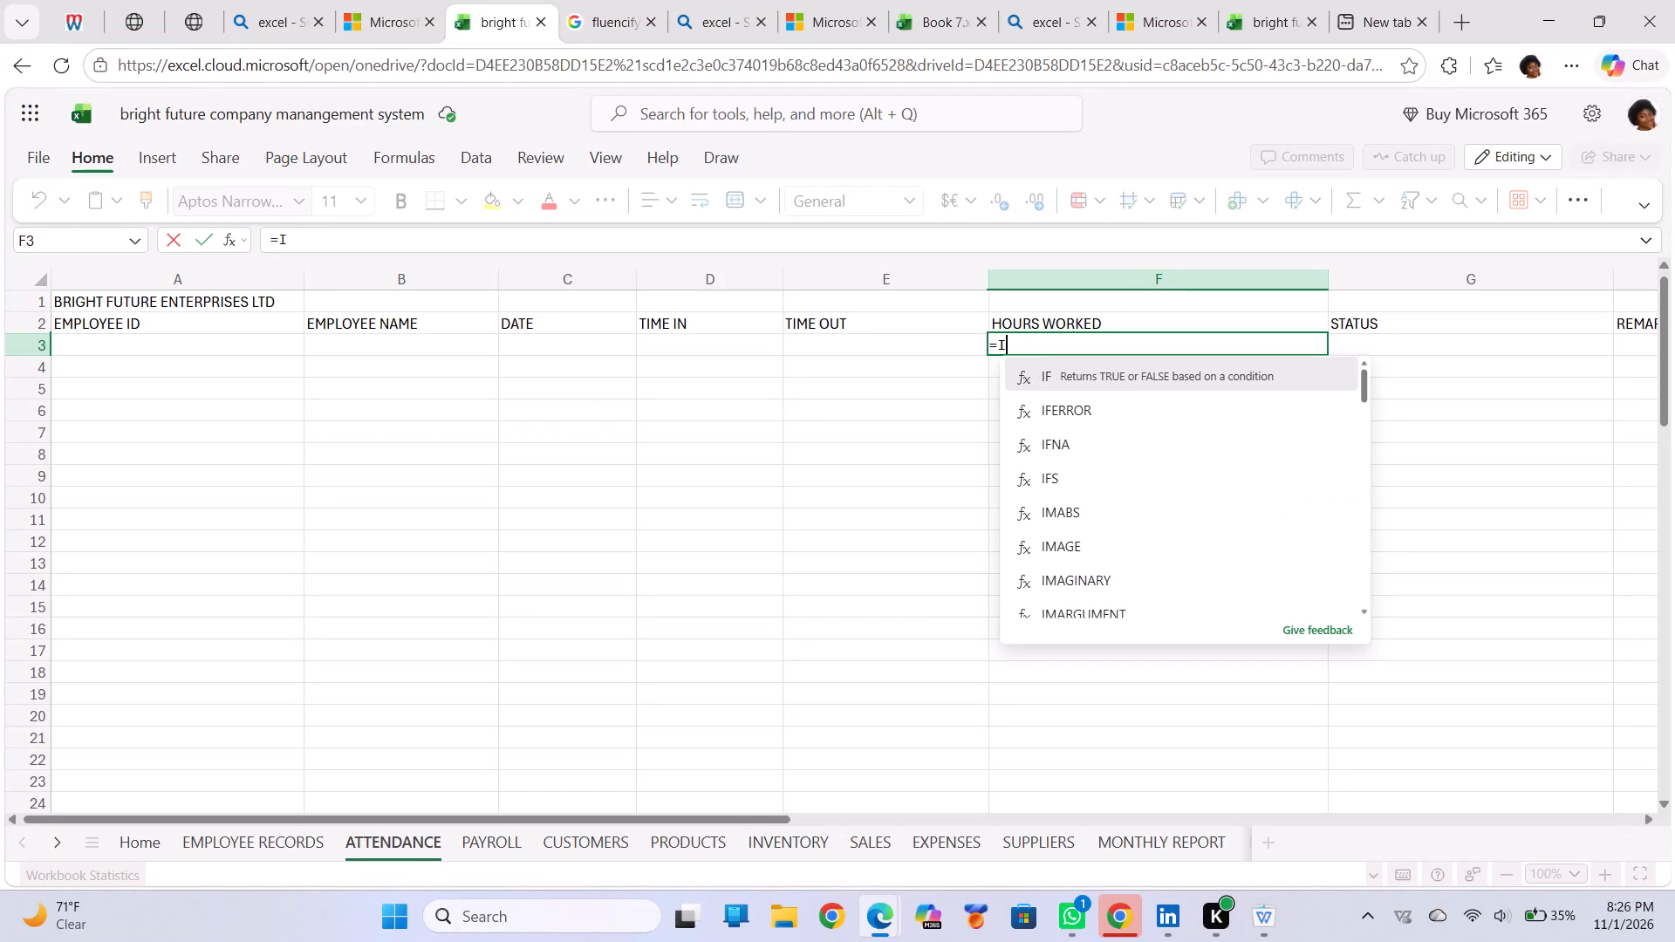
pyautogui.press('f')
pyautogui.press('BackSpace')
pyautogui.press('f')
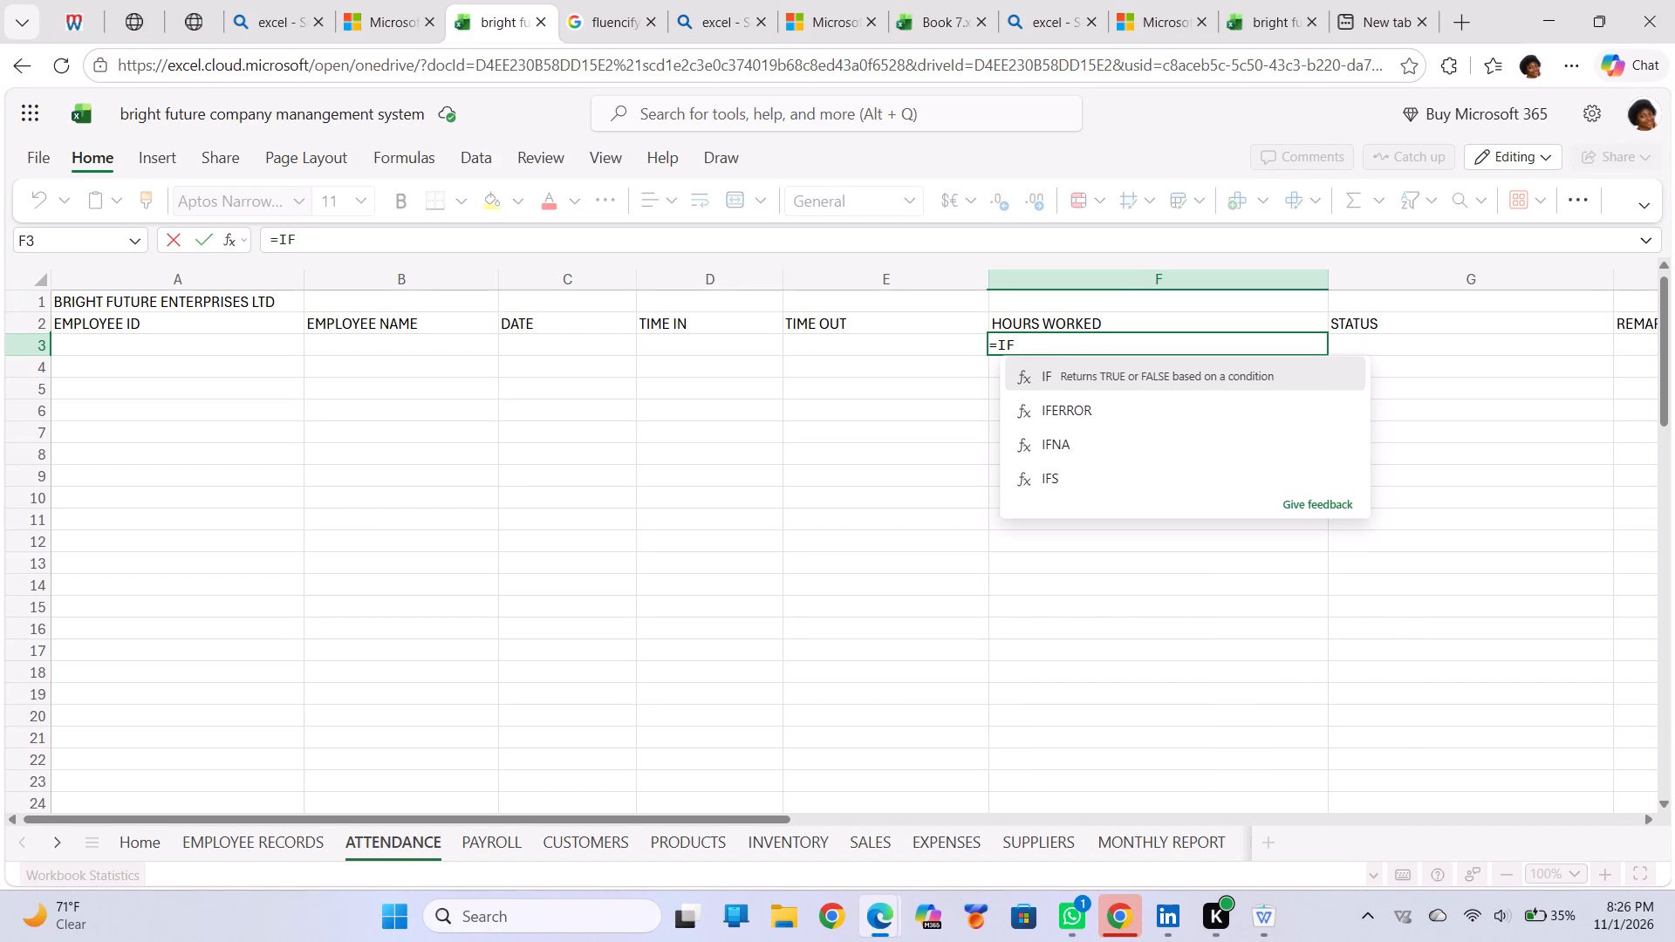
pyautogui.hotkey('shift', '(')
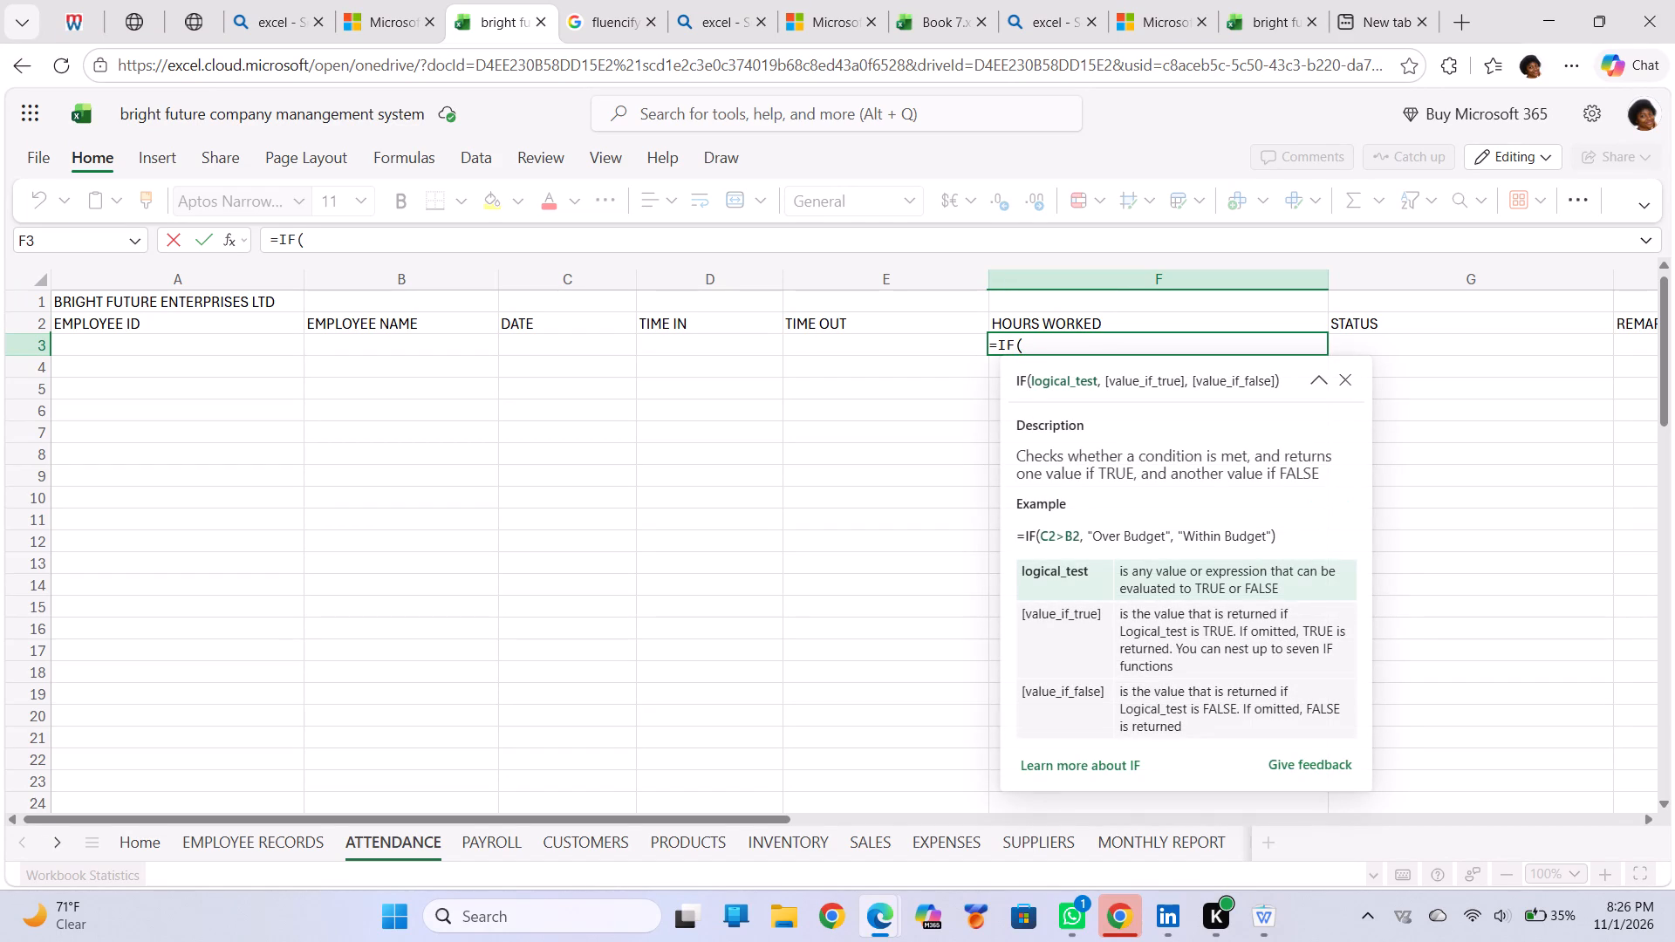
pyautogui.press('o')
pyautogui.press('r')
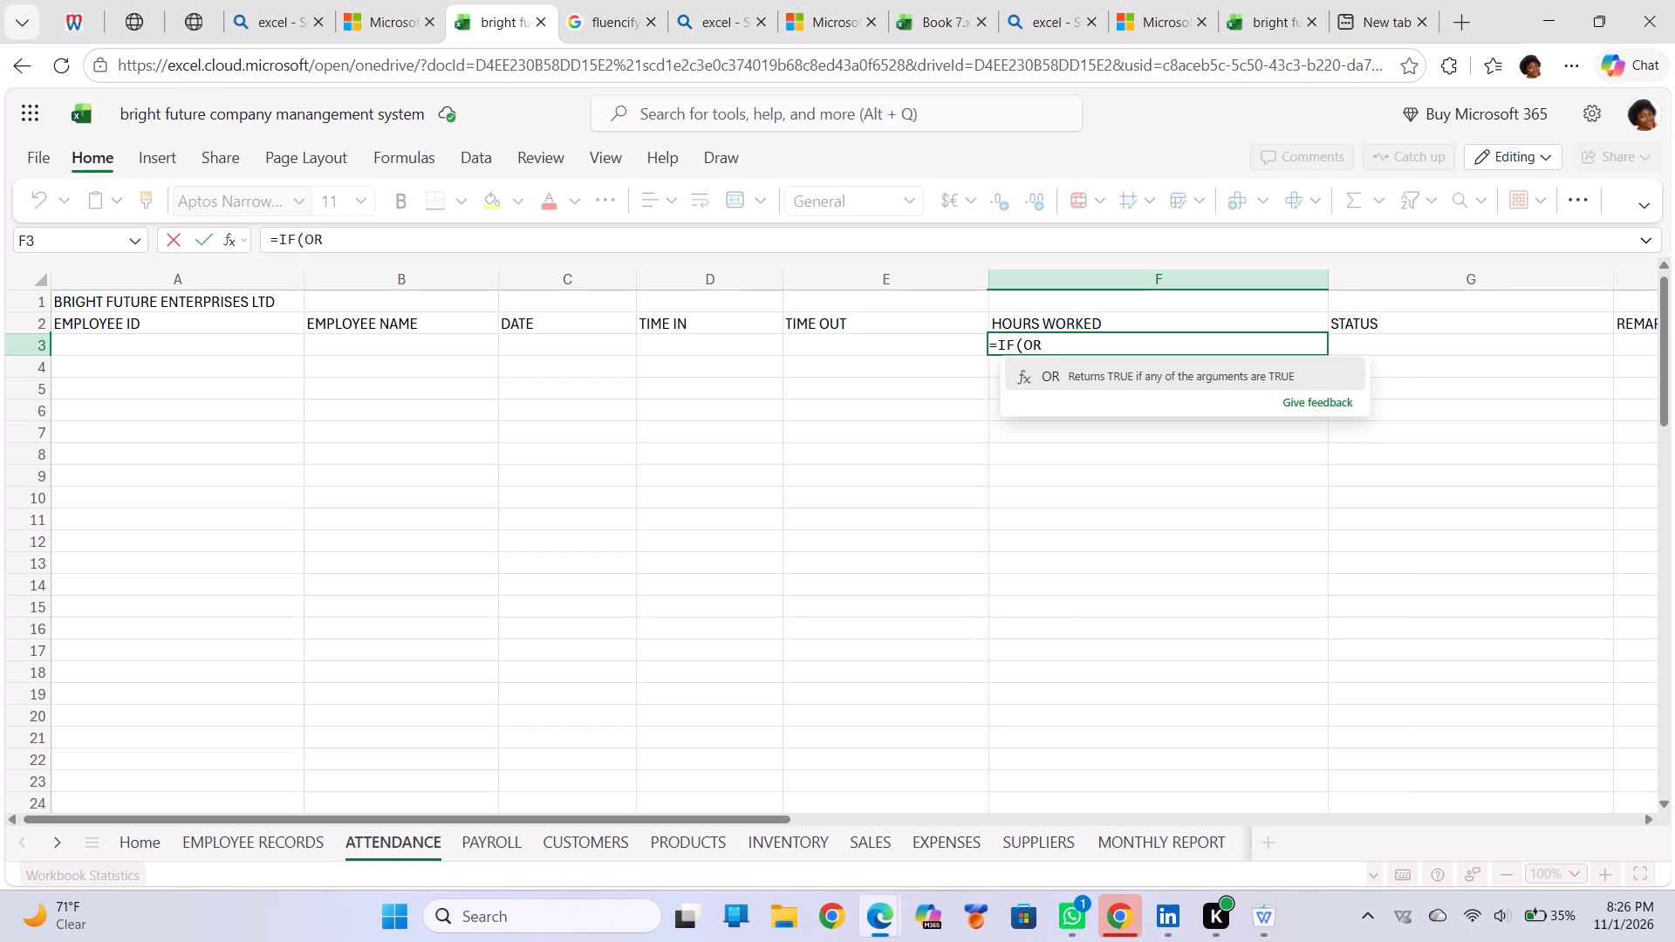
pyautogui.hotkey('shift', '(')
pyautogui.press('d')
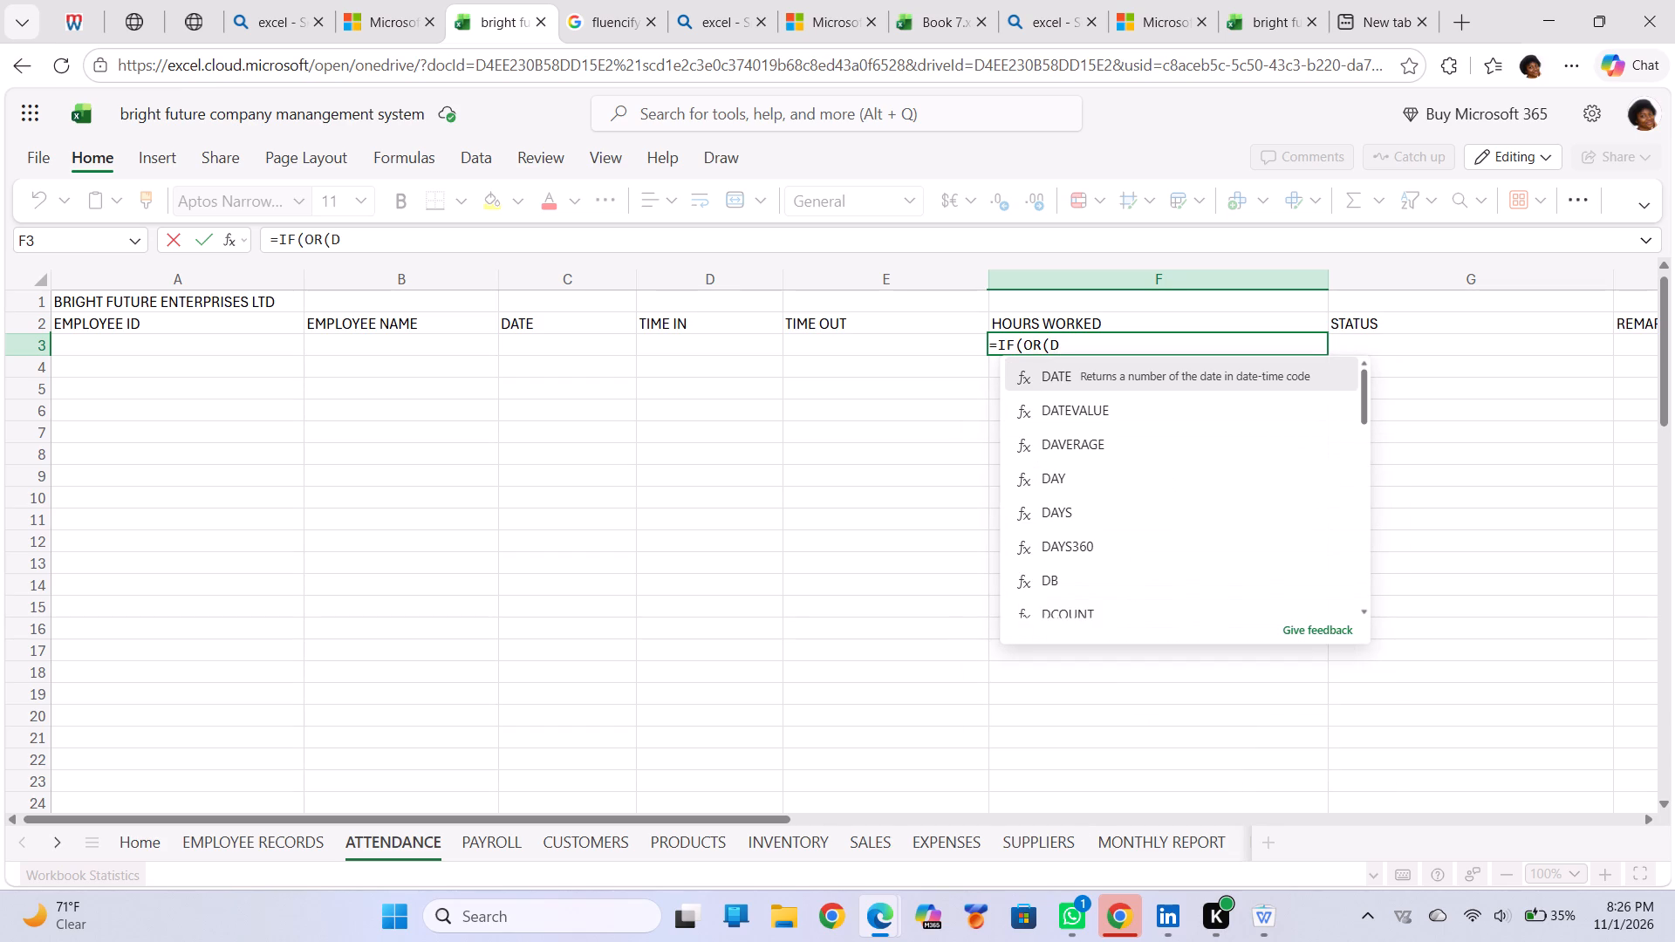
pyautogui.press('3')
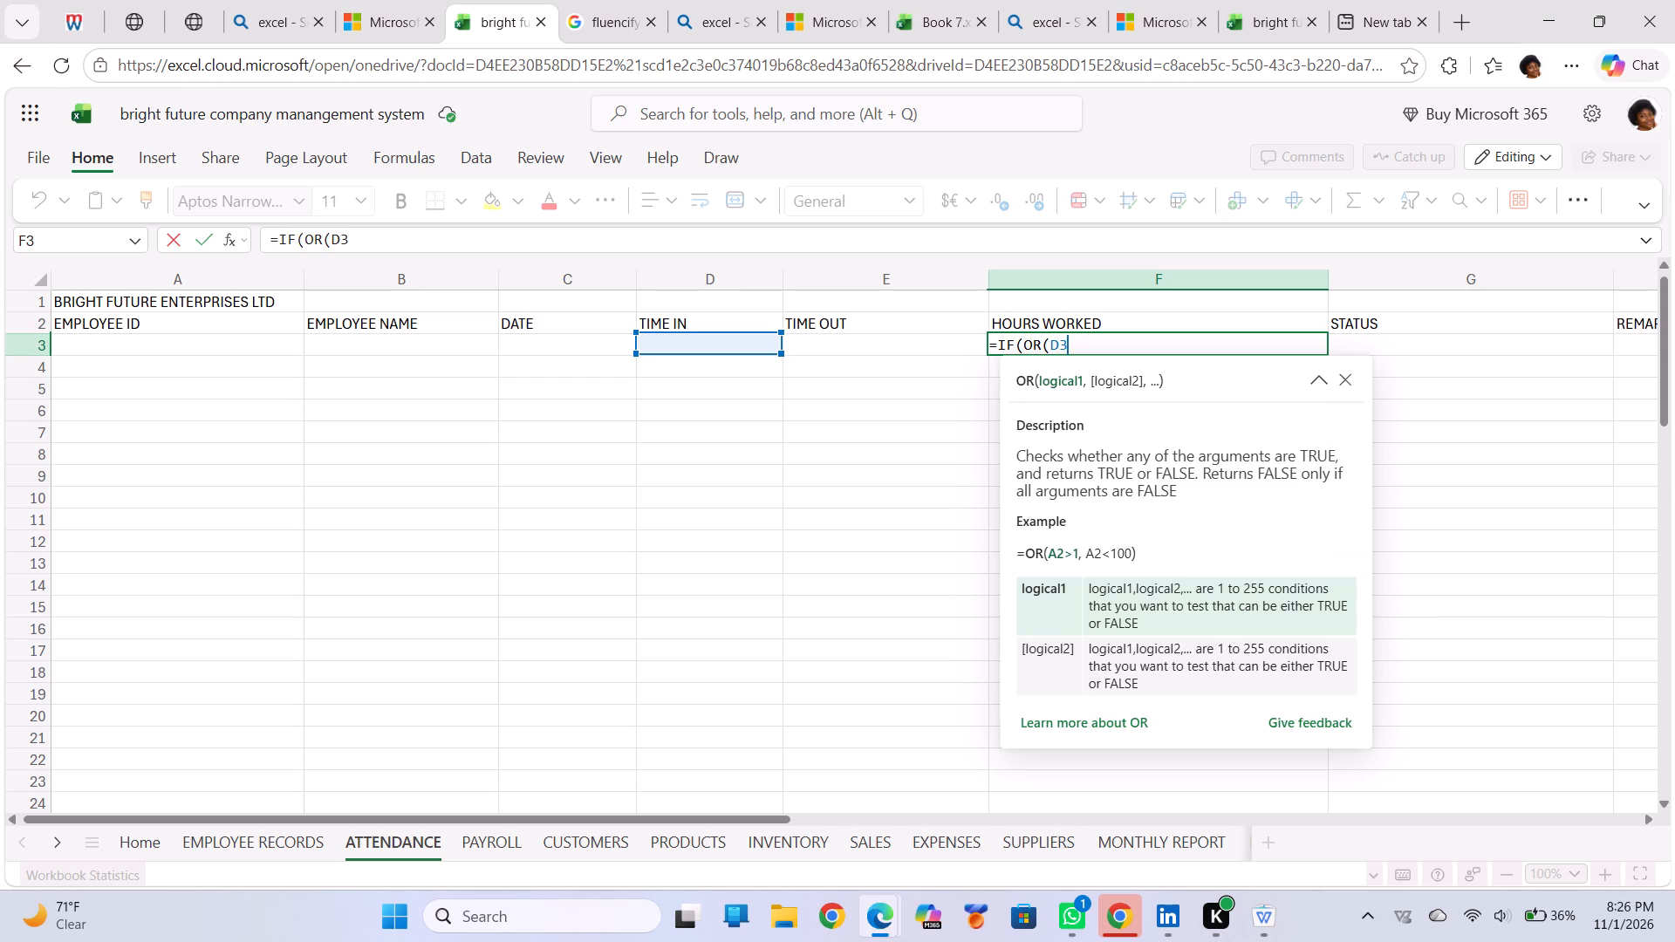
pyautogui.press('=')
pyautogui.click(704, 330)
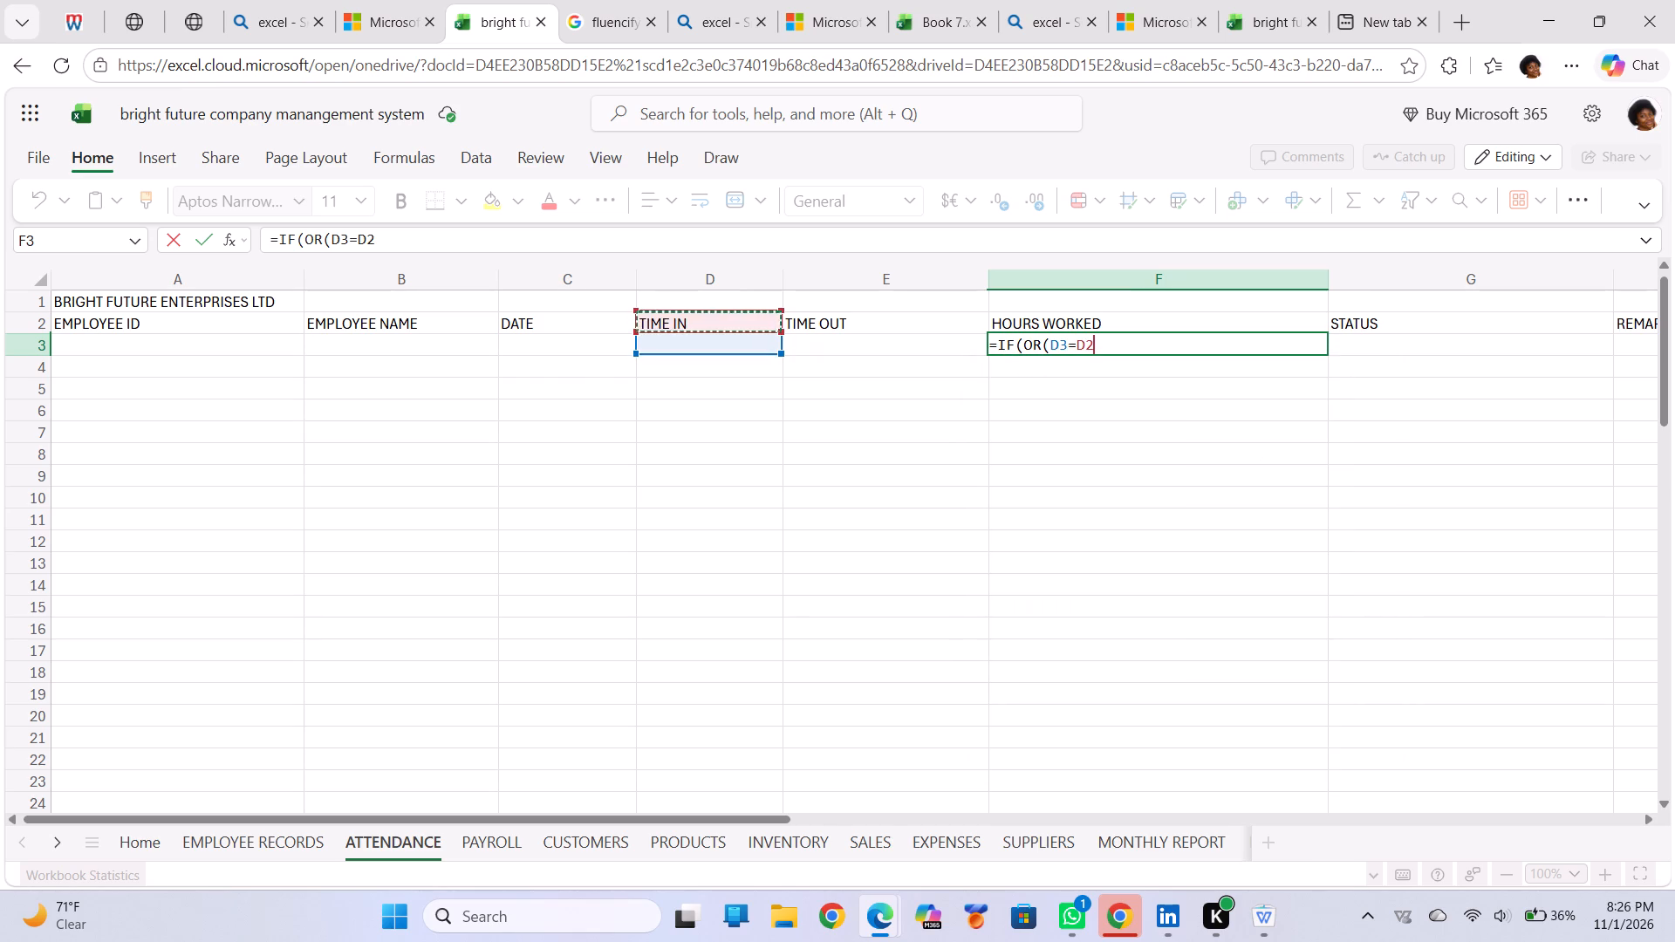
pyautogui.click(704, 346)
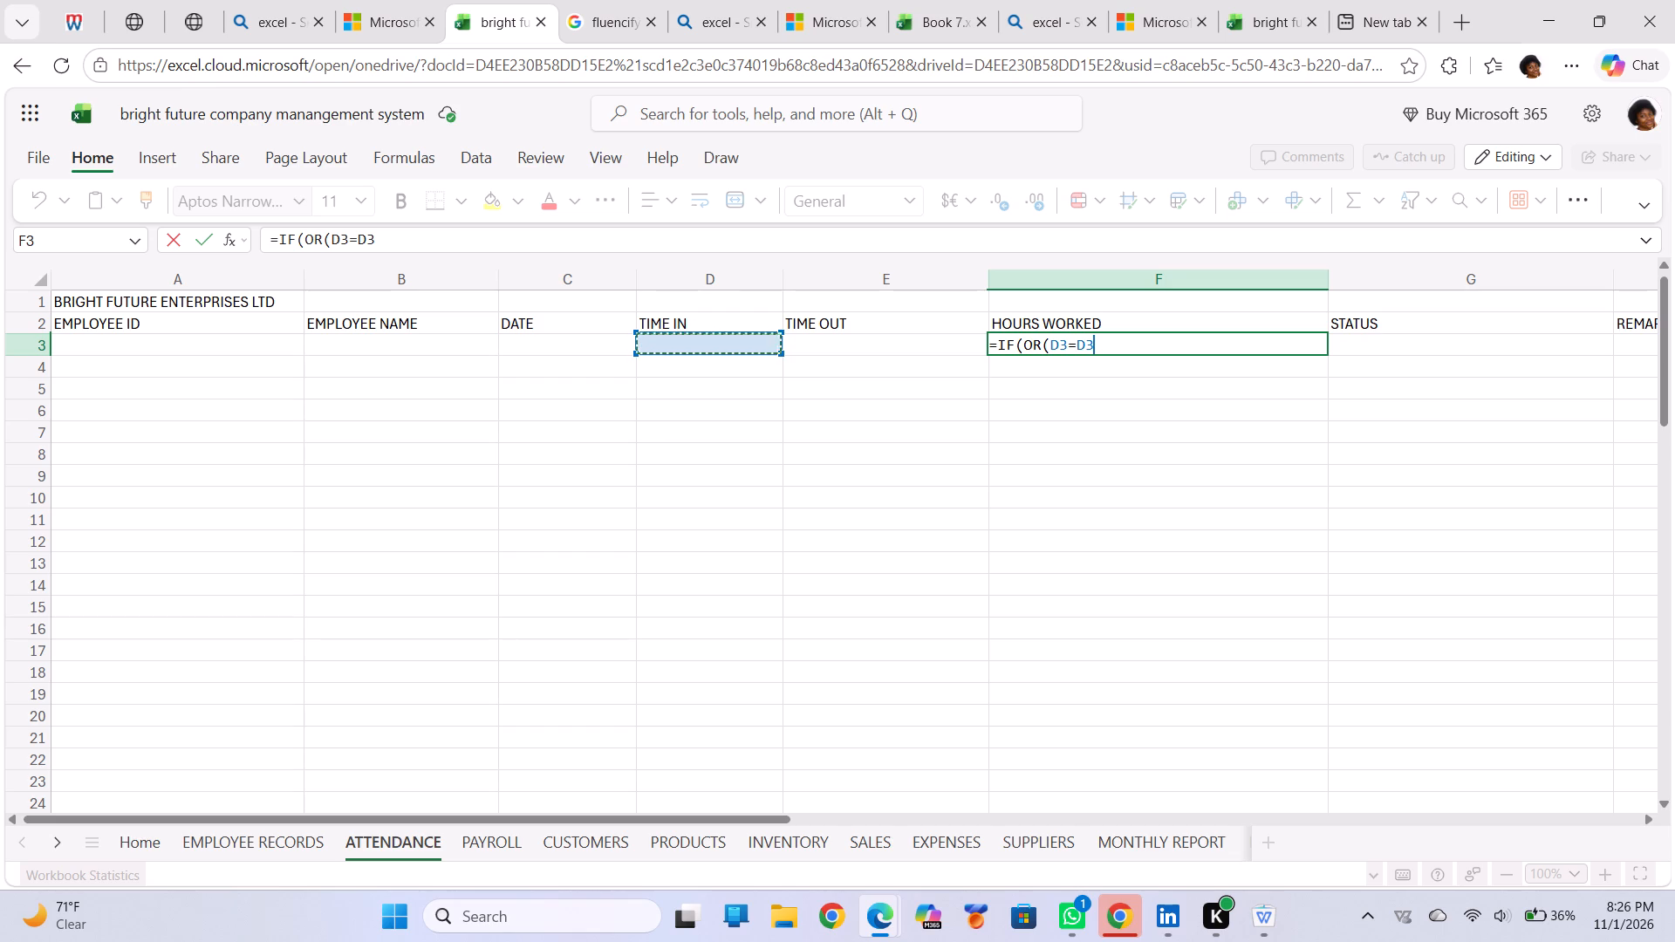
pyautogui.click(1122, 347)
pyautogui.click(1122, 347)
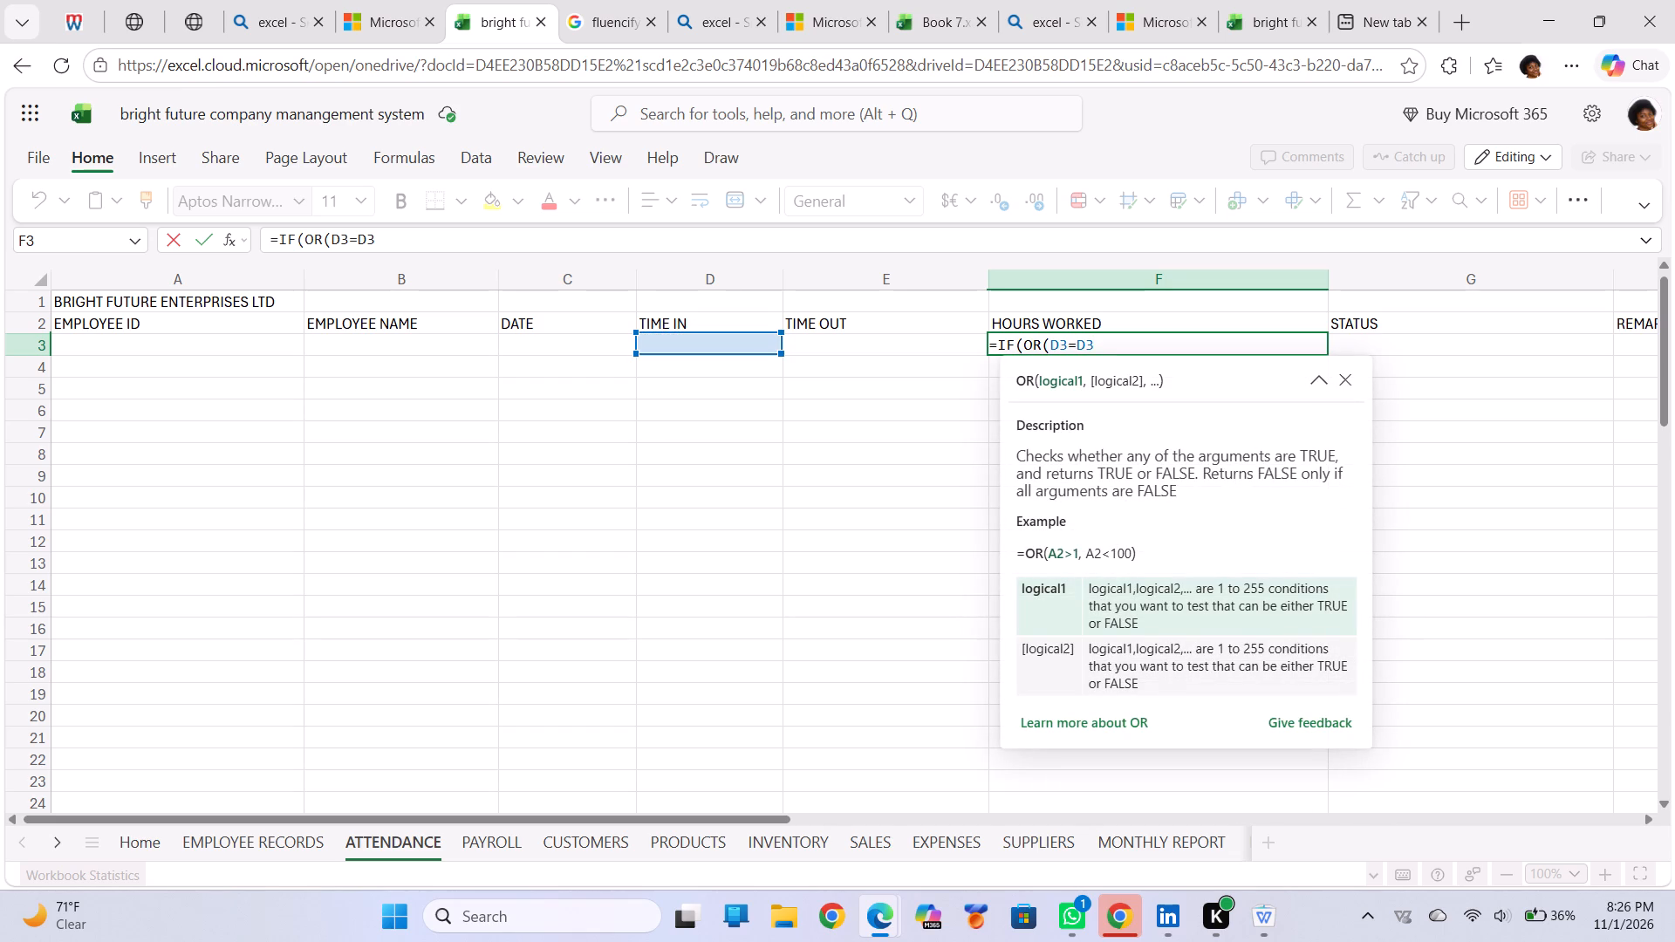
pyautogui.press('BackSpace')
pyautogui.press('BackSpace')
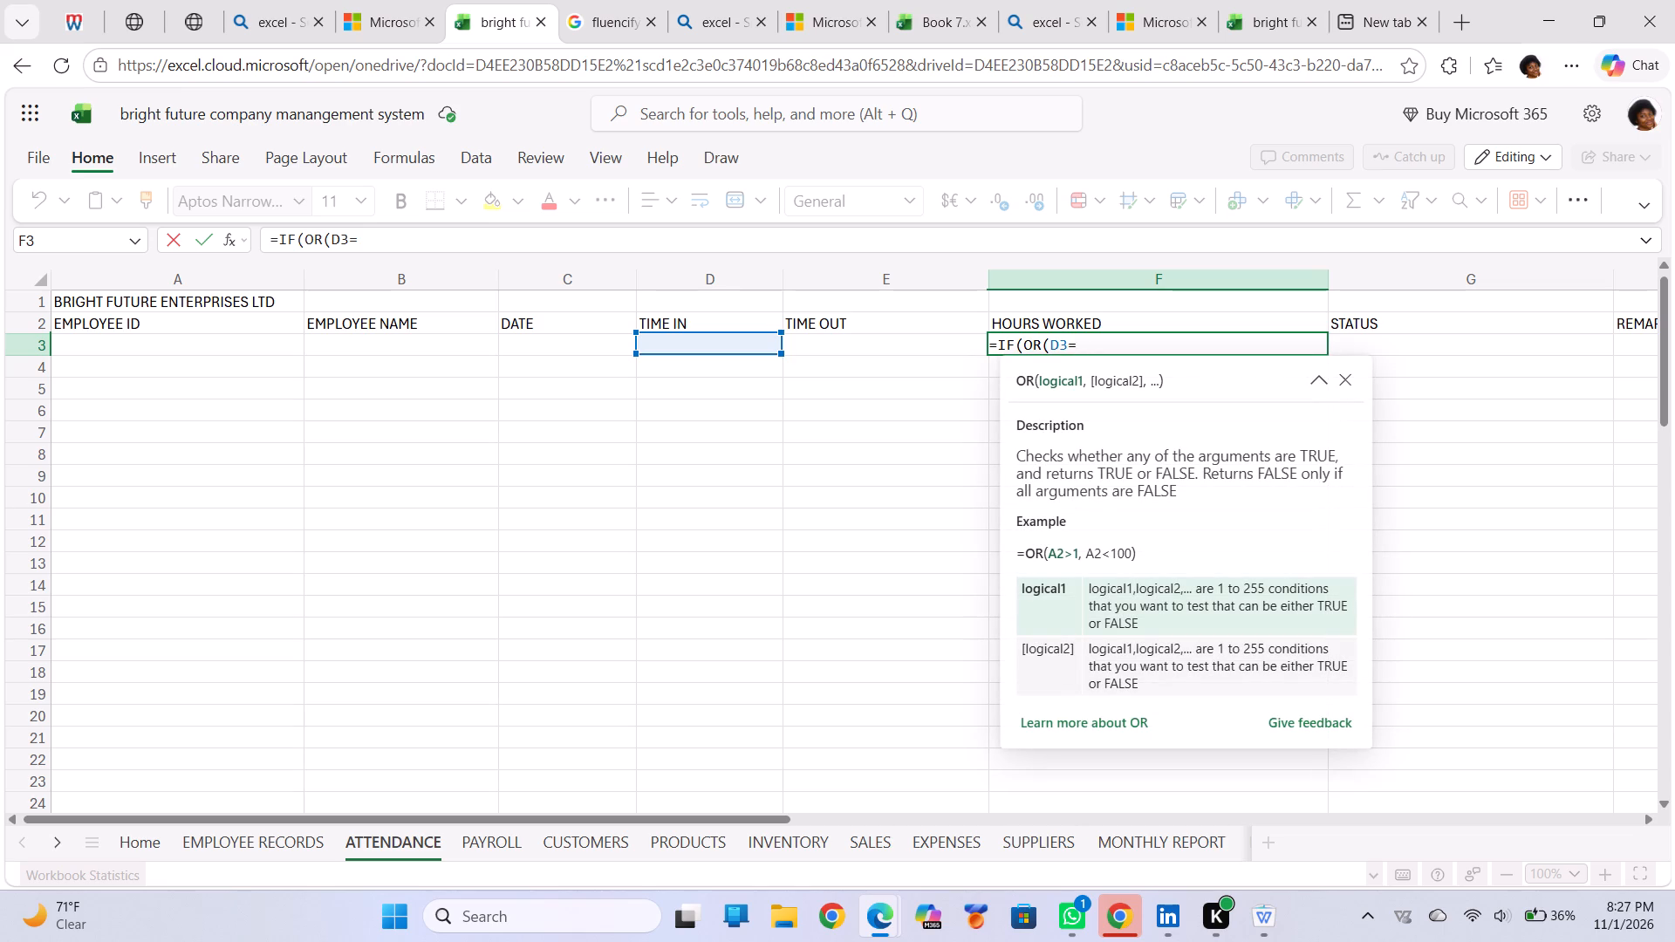
# Complete the OR condition in the F3 formula with blank tests for both times: D3="",E3=""), followed by a comma.
pyautogui.press("'")
pyautogui.press('BackSpace')
pyautogui.hotkey('shift', '"')
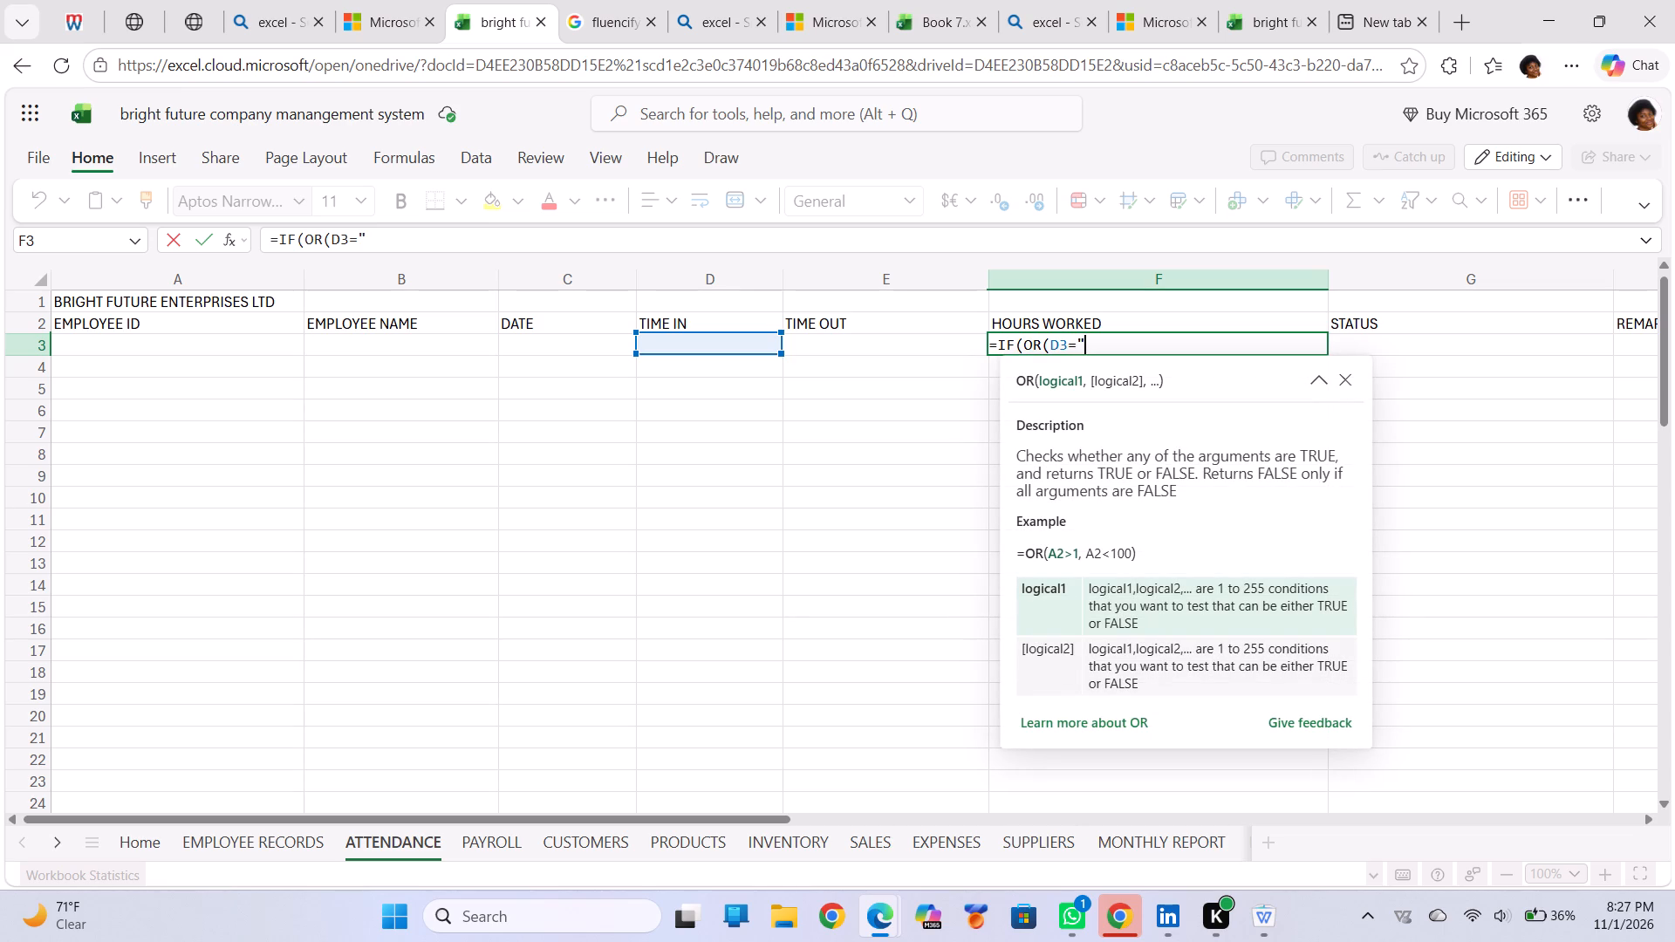
pyautogui.hotkey('shift', '"')
pyautogui.press(',')
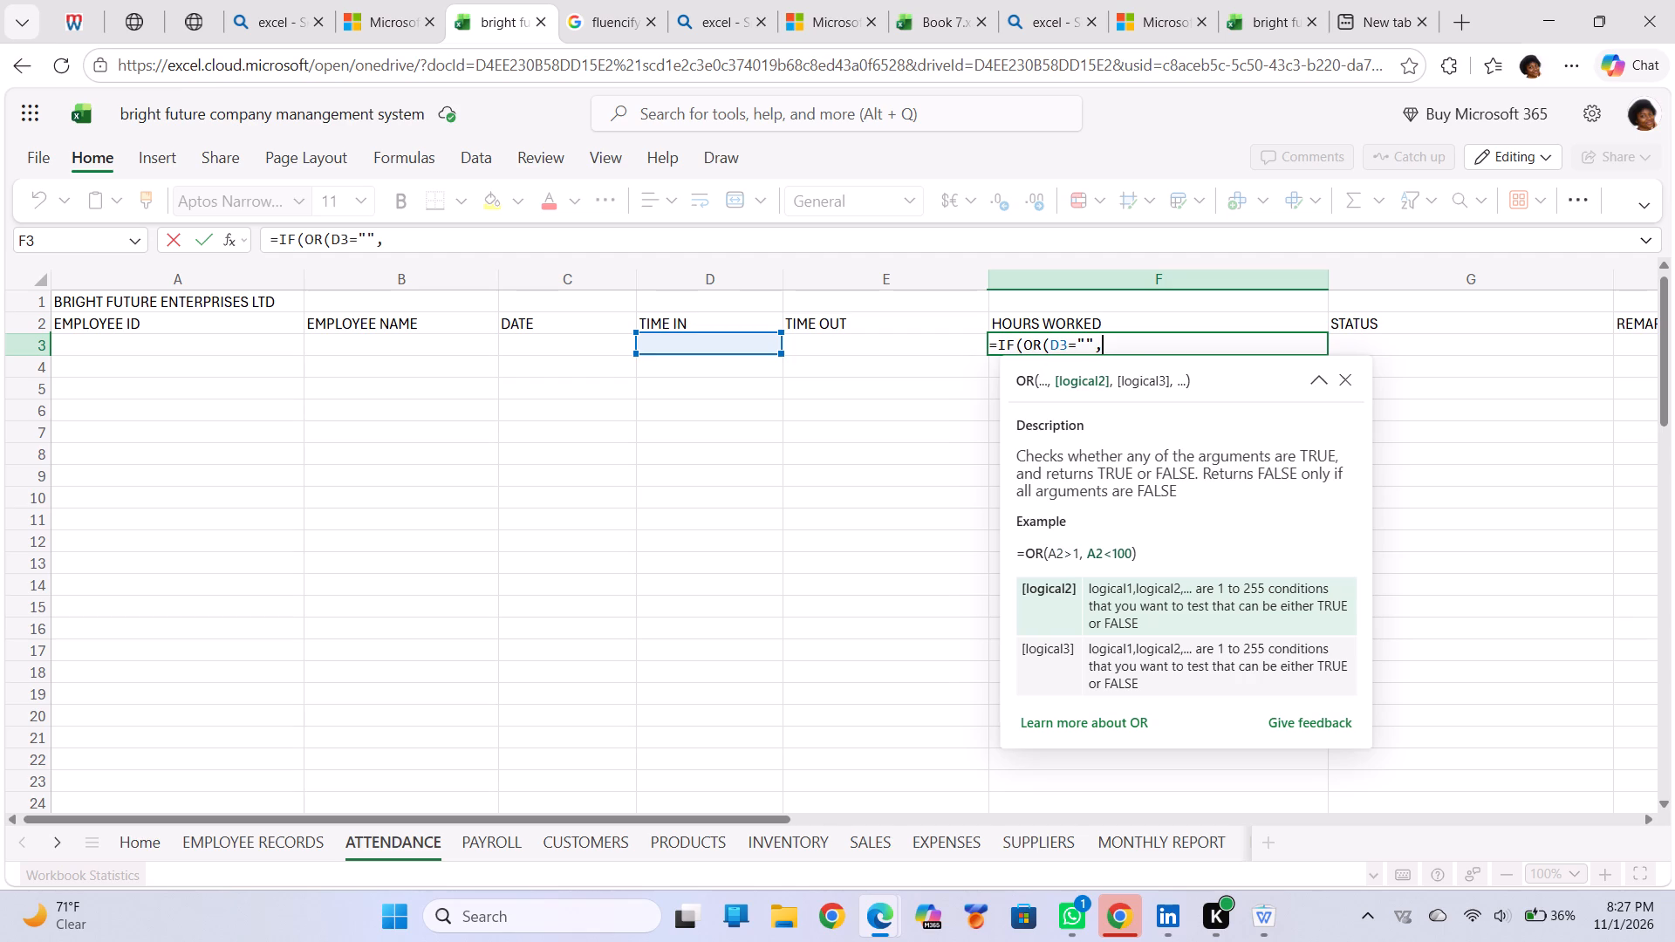
pyautogui.press('e')
pyautogui.press('3')
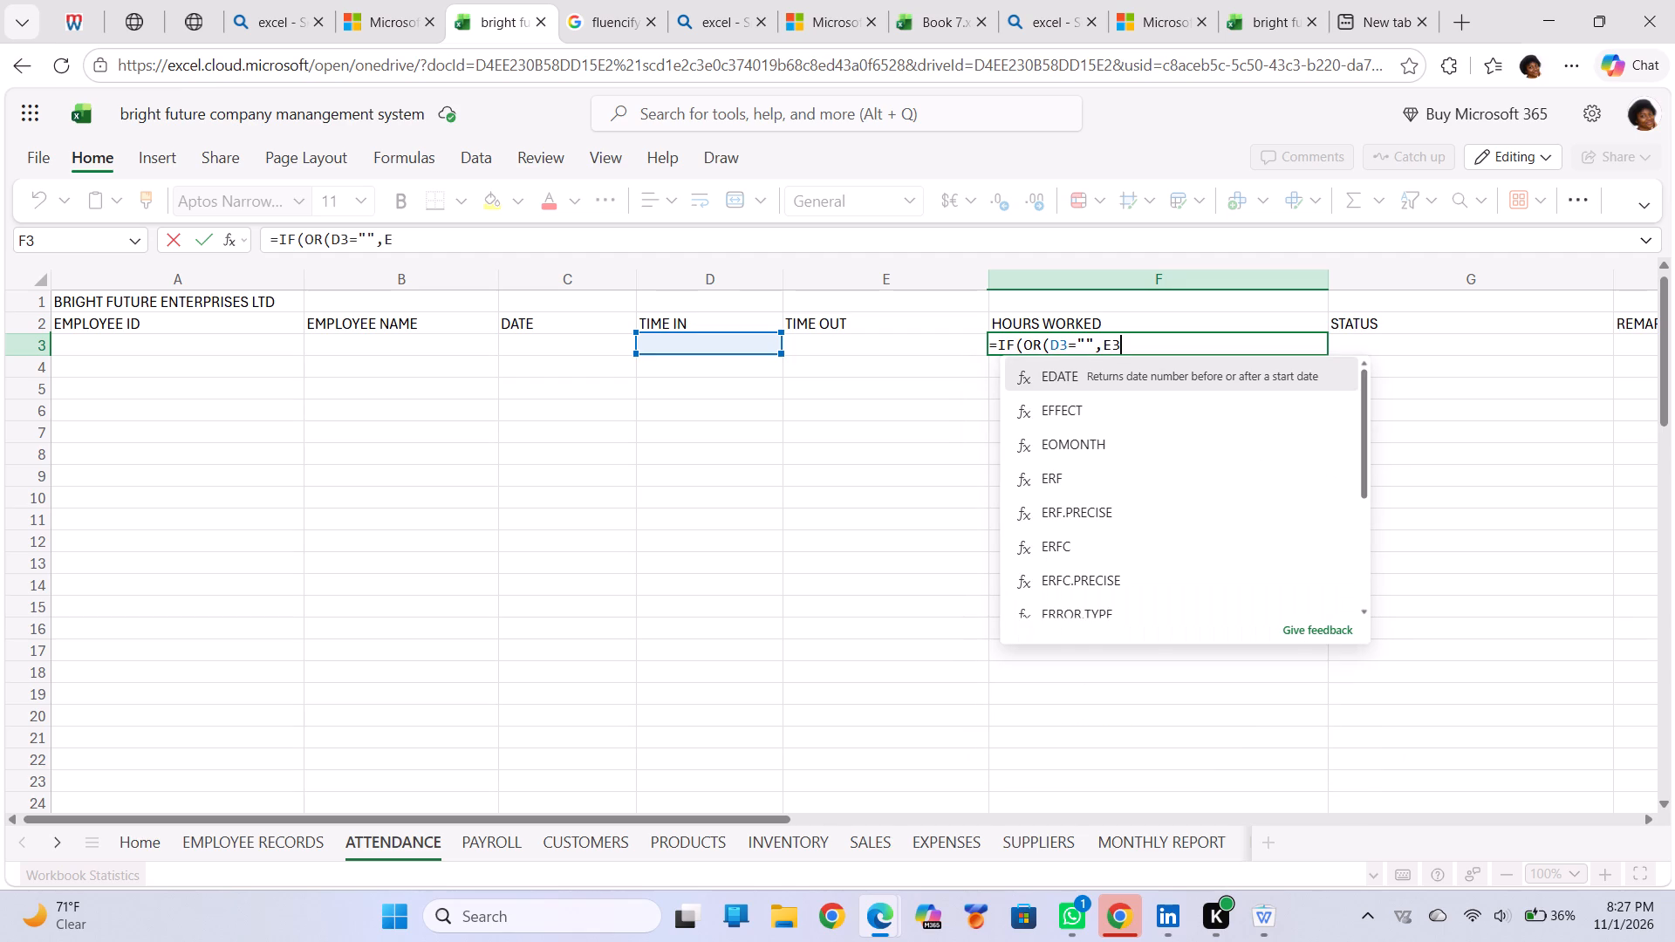
pyautogui.press('=')
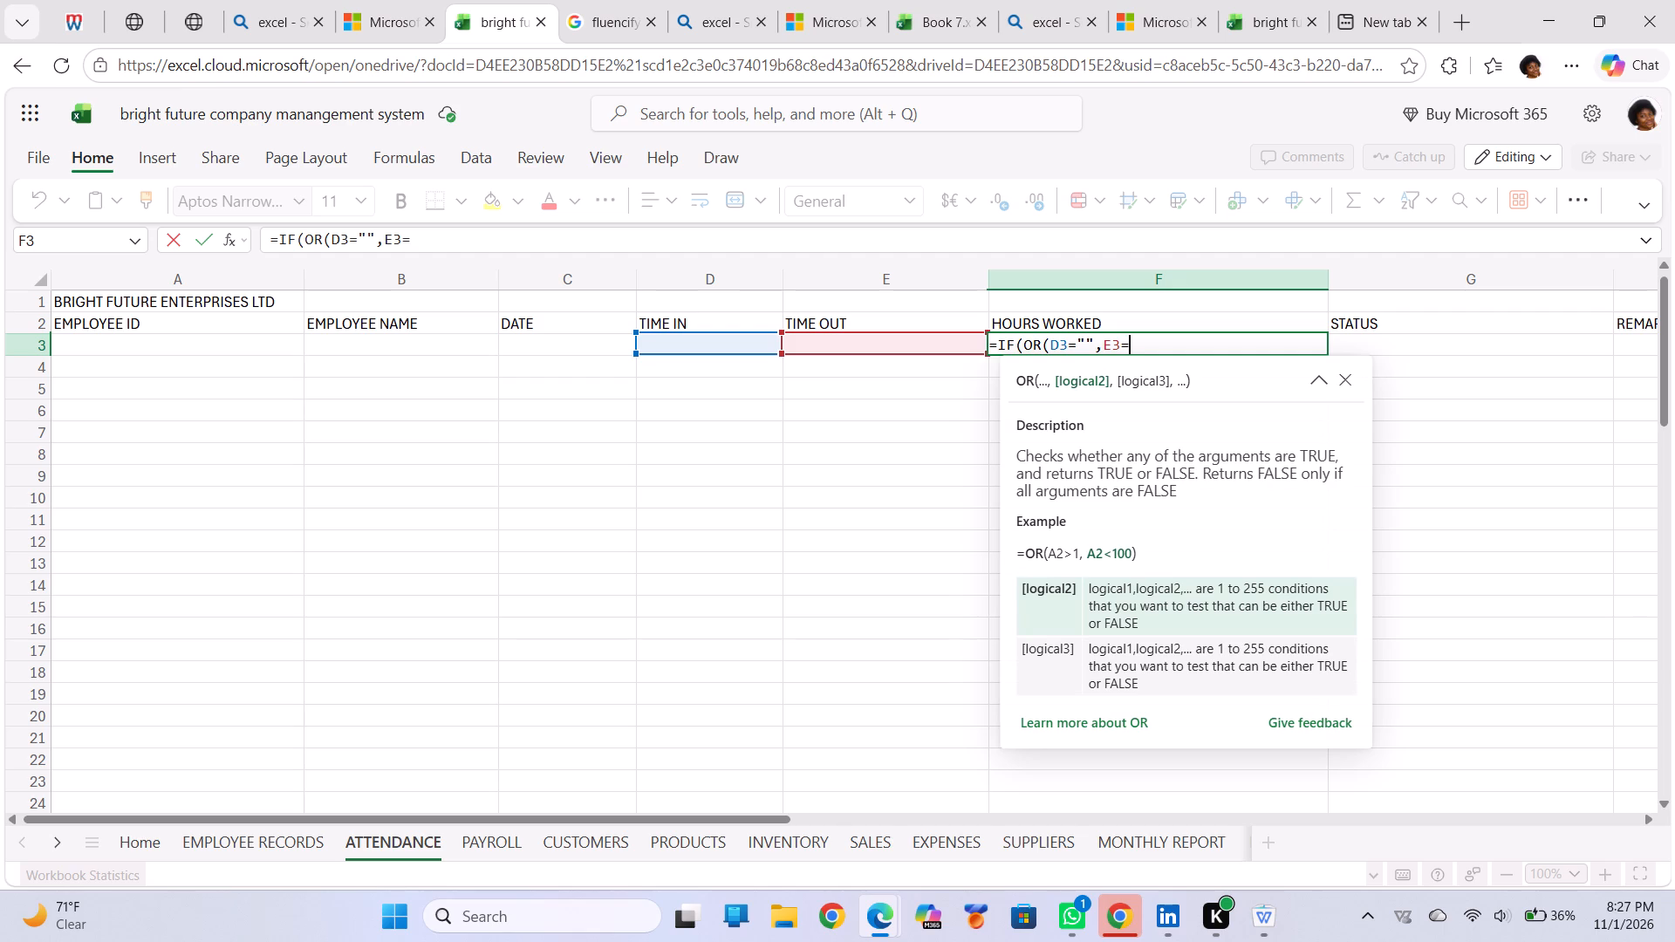
pyautogui.hotkey('shift', '"')
pyautogui.hotkey('shift', '"')
pyautogui.hotkey('shift', ')')
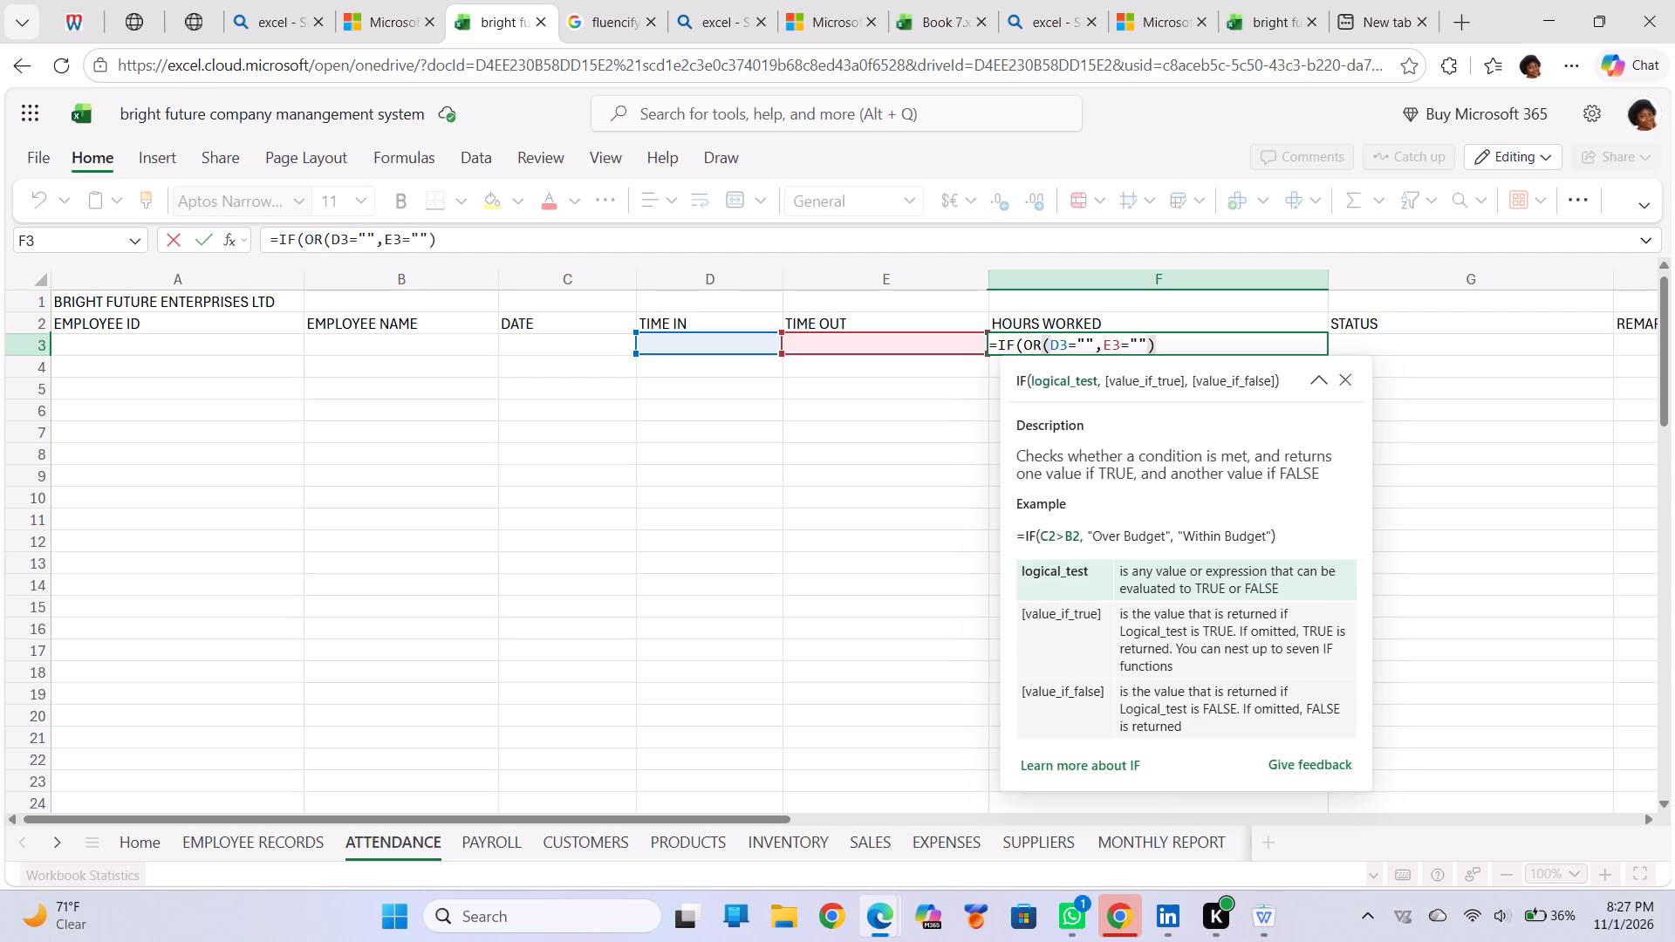
pyautogui.press(',')
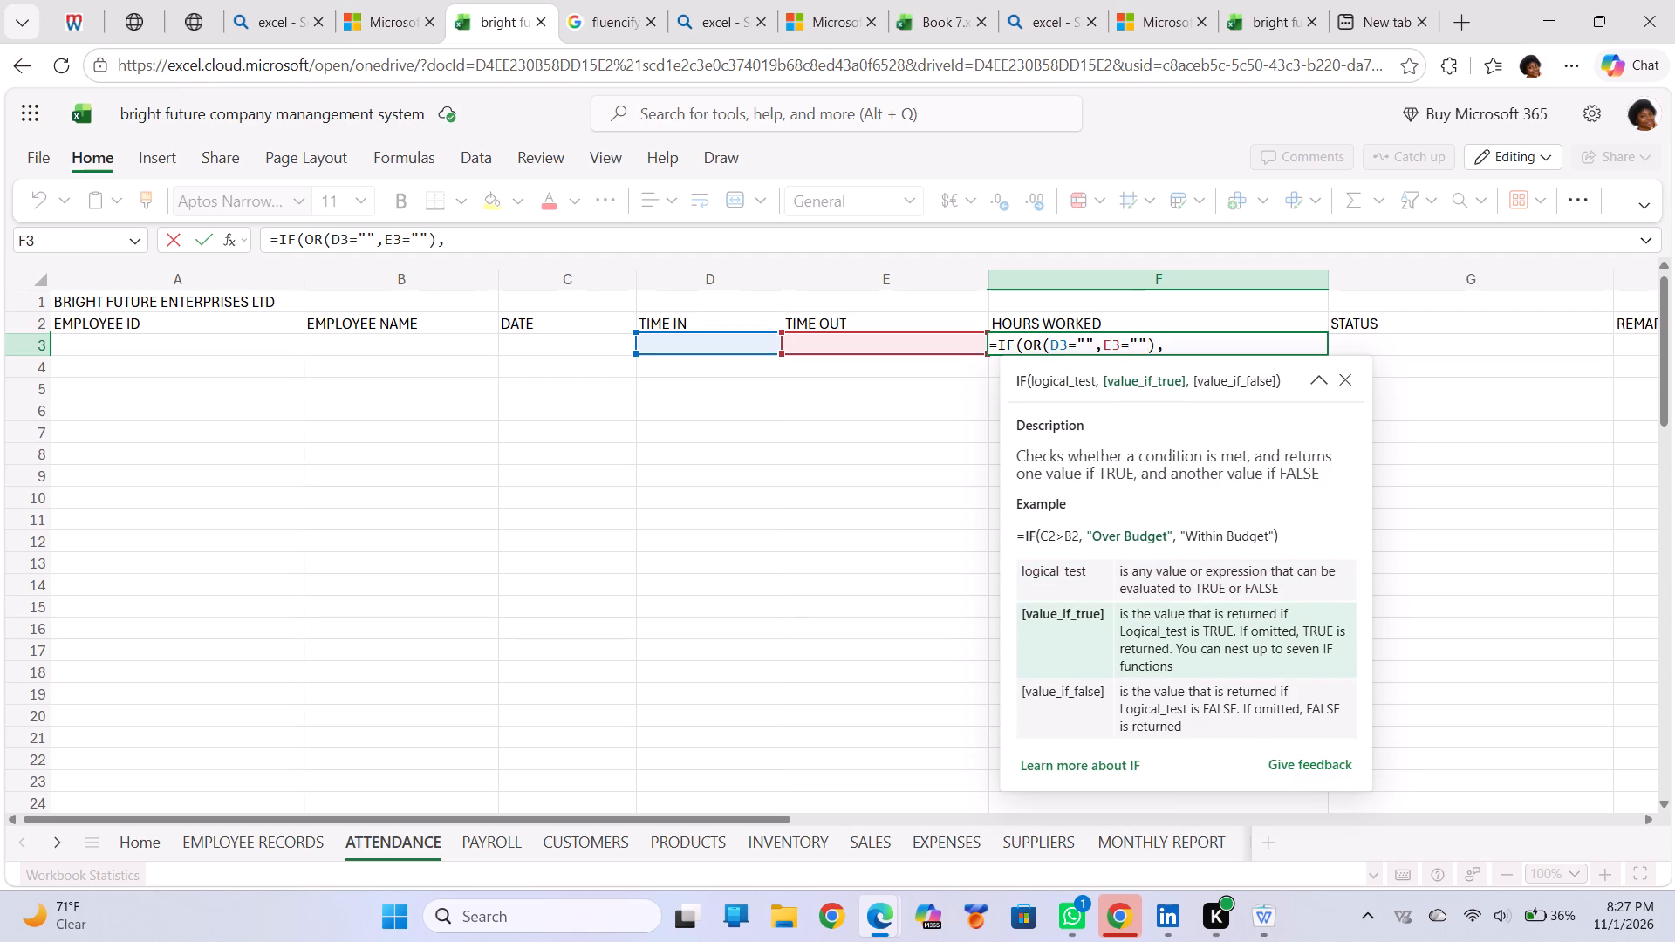
# Add (E3-D30*24 after the OR condition and commit the HOURS WORKED formula in F3.
pyautogui.press('9')
pyautogui.press('BackSpace')
pyautogui.hotkey('shift', '(')
pyautogui.write('E3')
pyautogui.press('-')
pyautogui.press('d')
pyautogui.press('3')
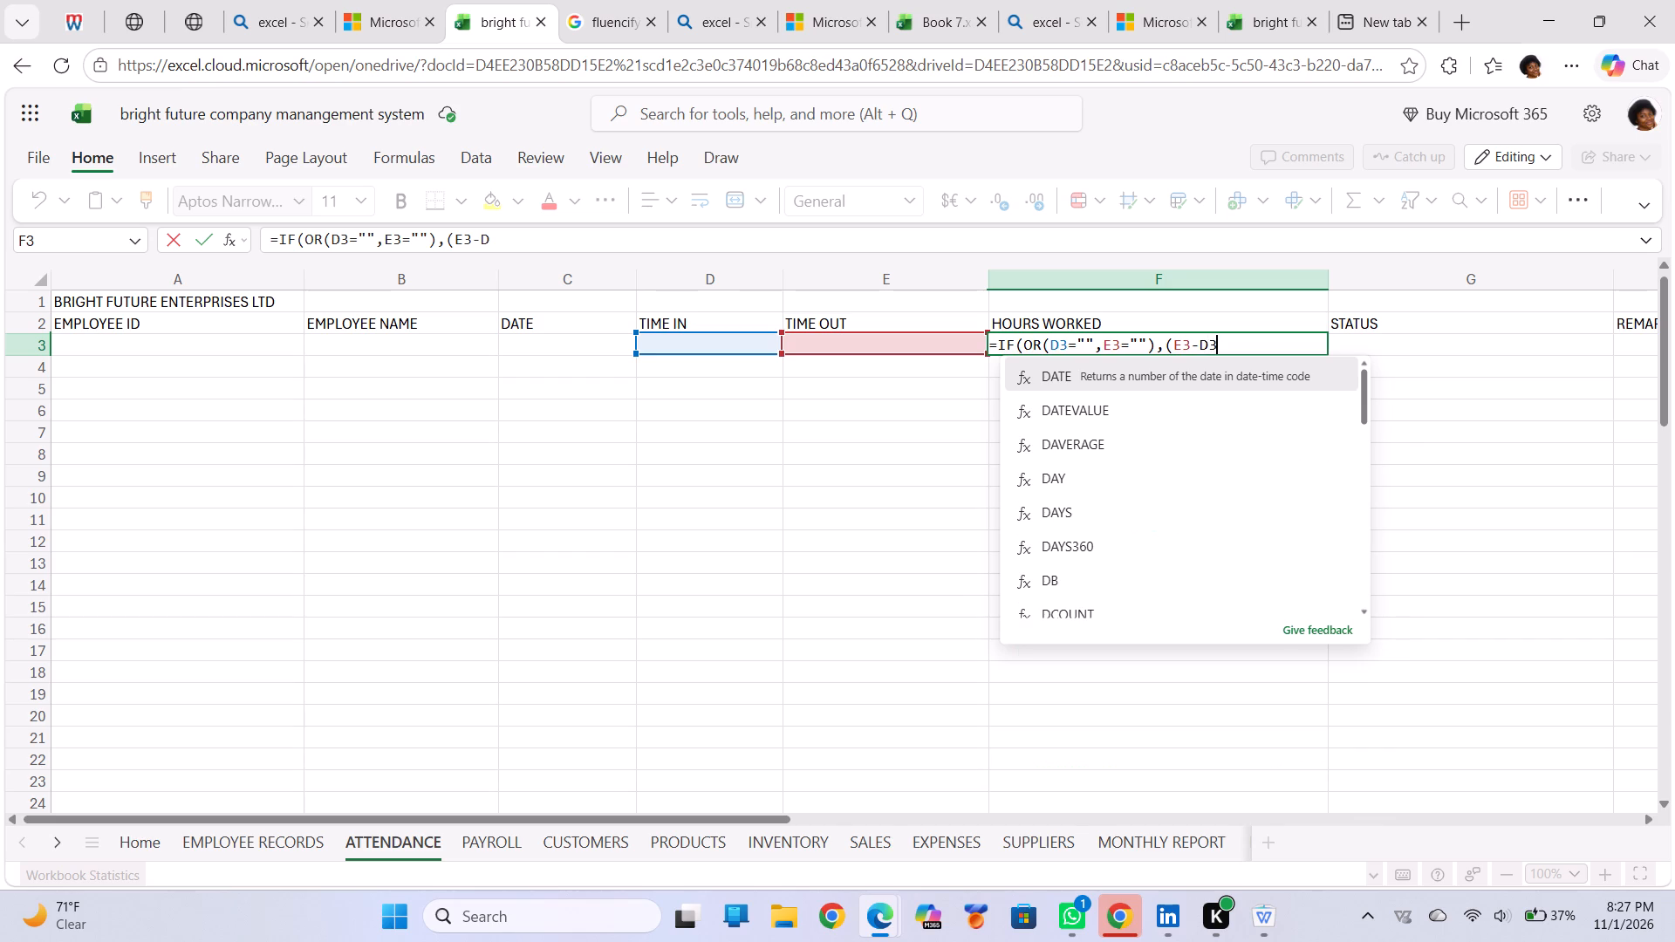
pyautogui.press('0')
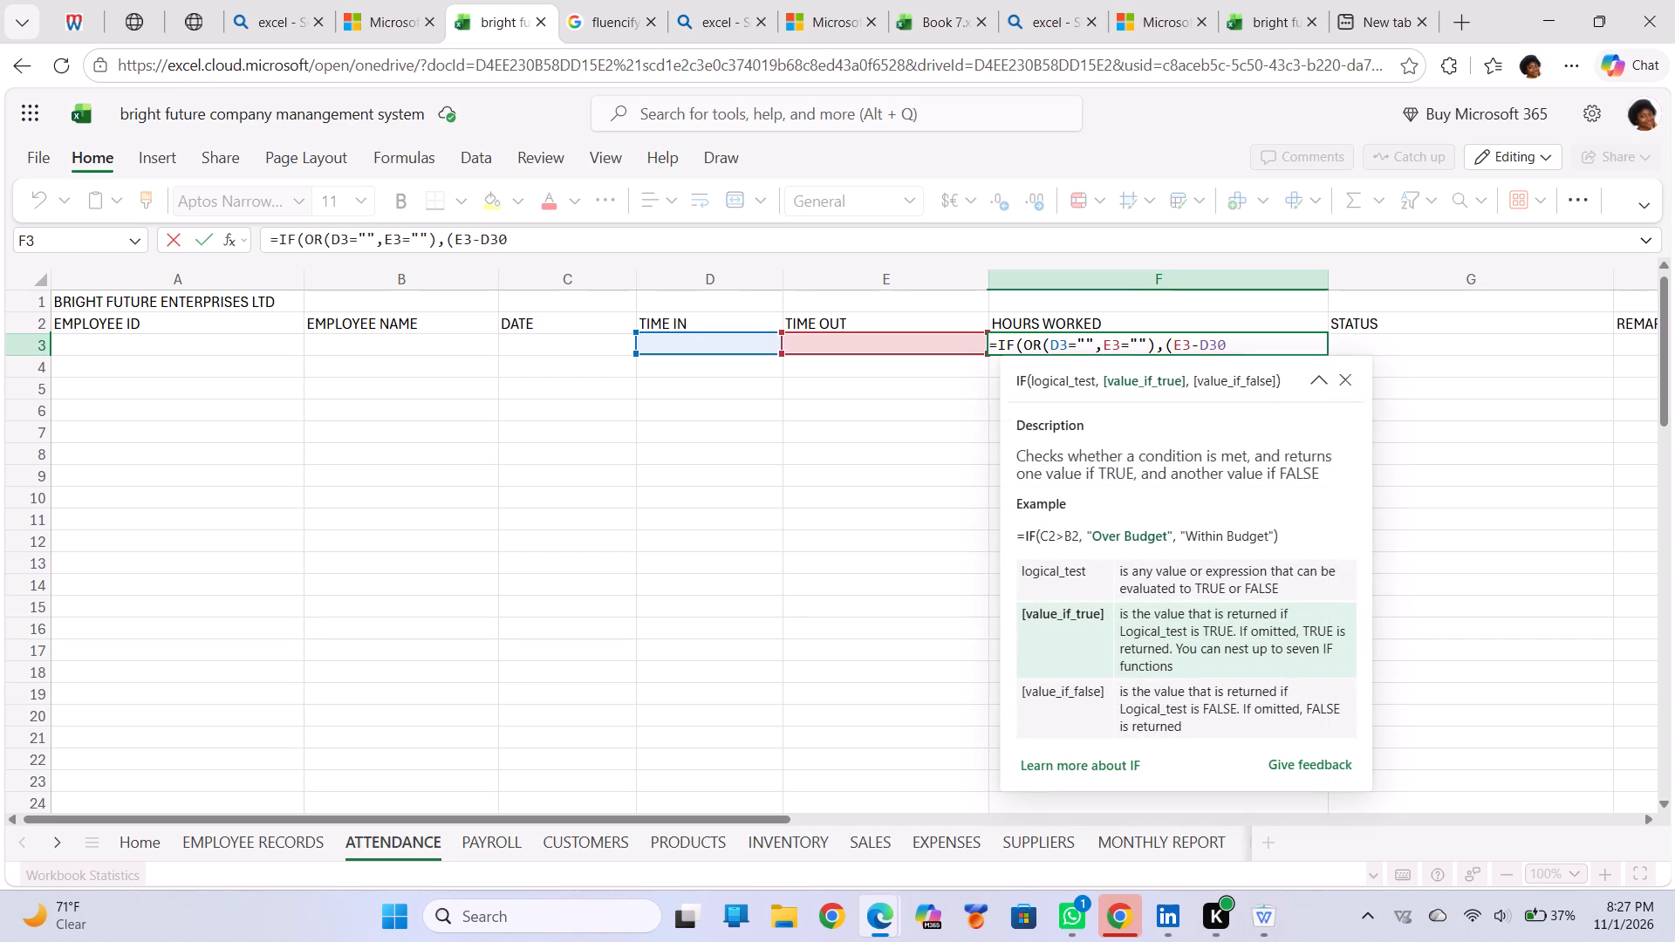
pyautogui.hotkey('shift', '*')
pyautogui.write('24')
pyautogui.press('Return')
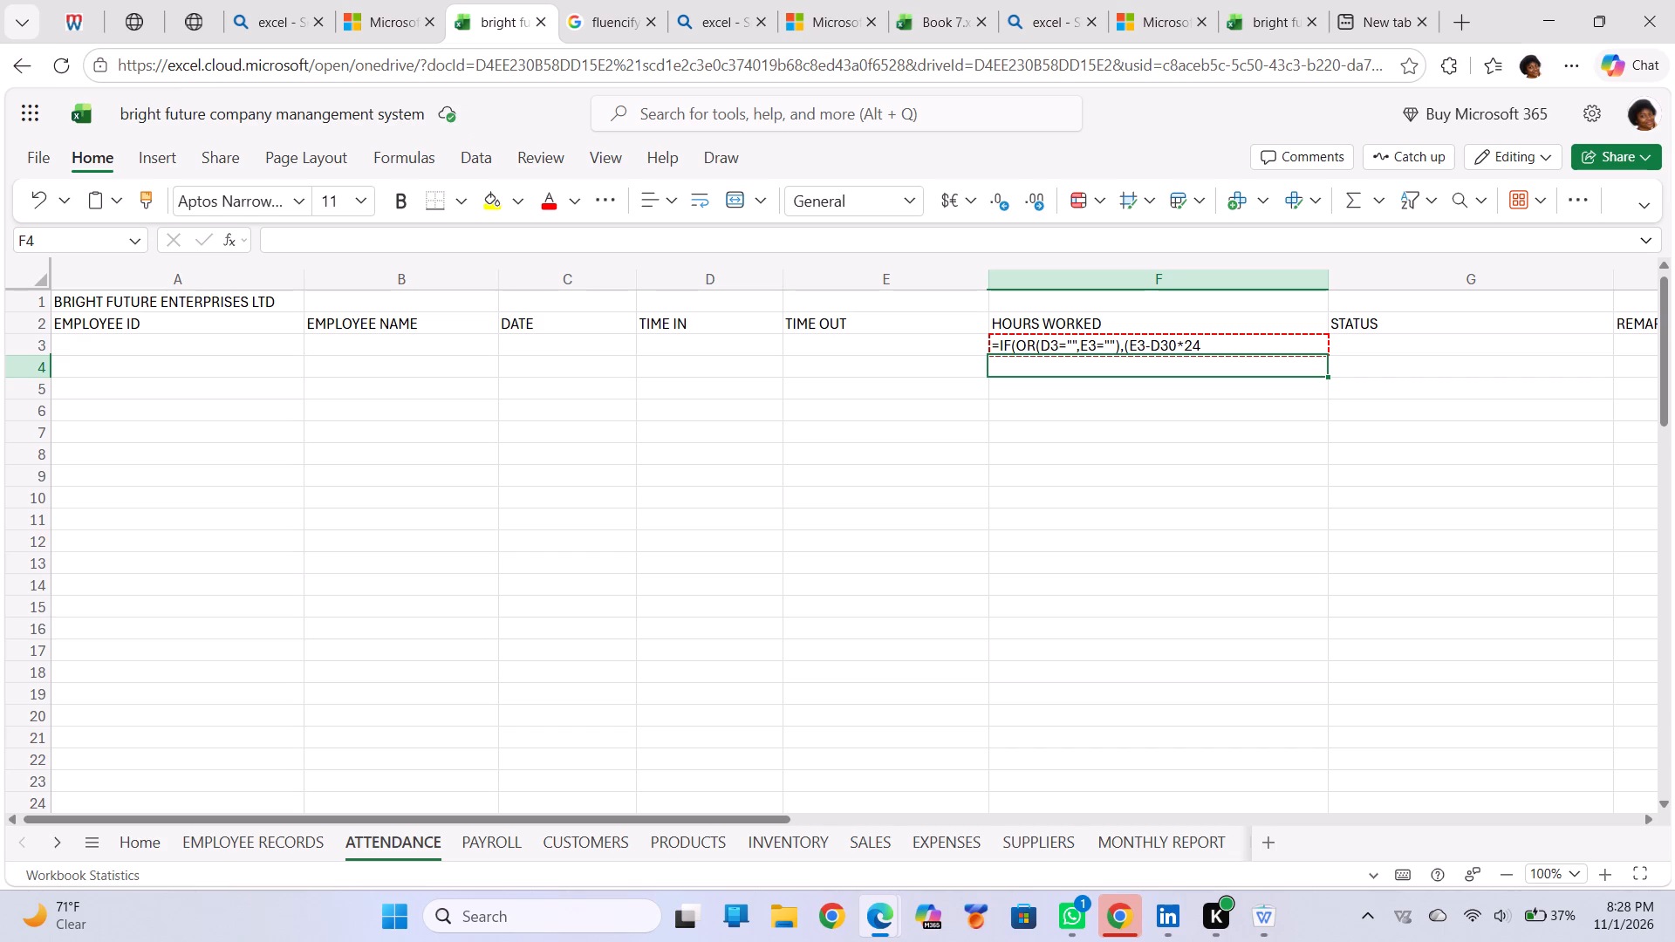
# Enter EMPLOYEE ID in cell A3, directly below the EMPLOYEE ID header.
pyautogui.click(151, 351)
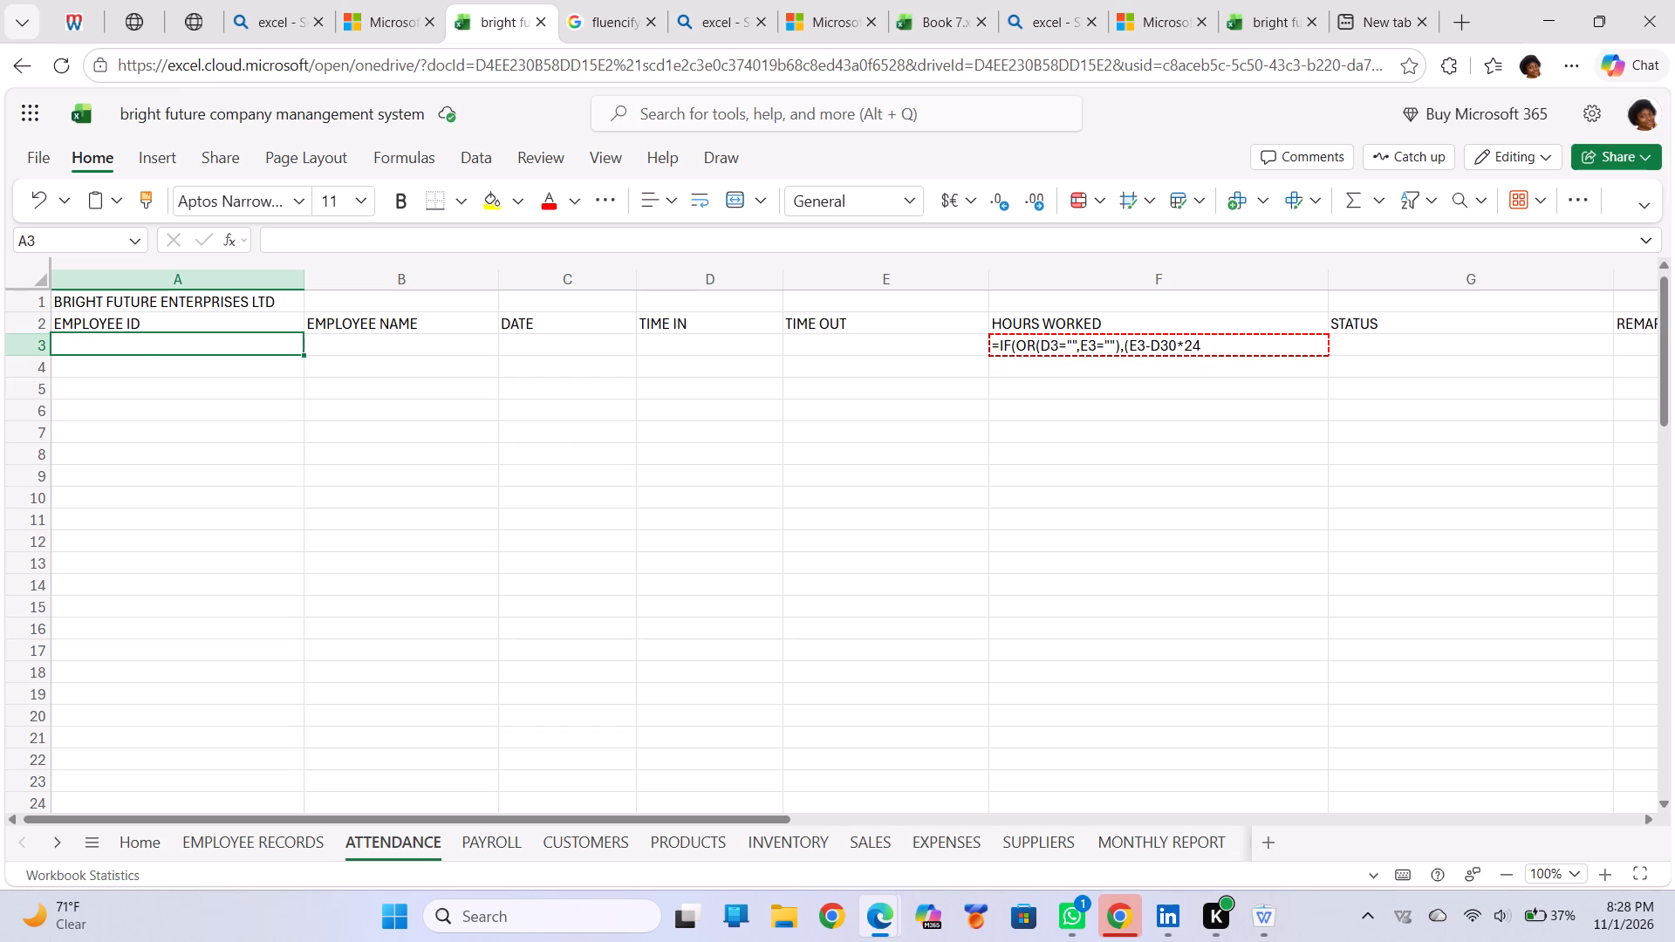
pyautogui.press('e')
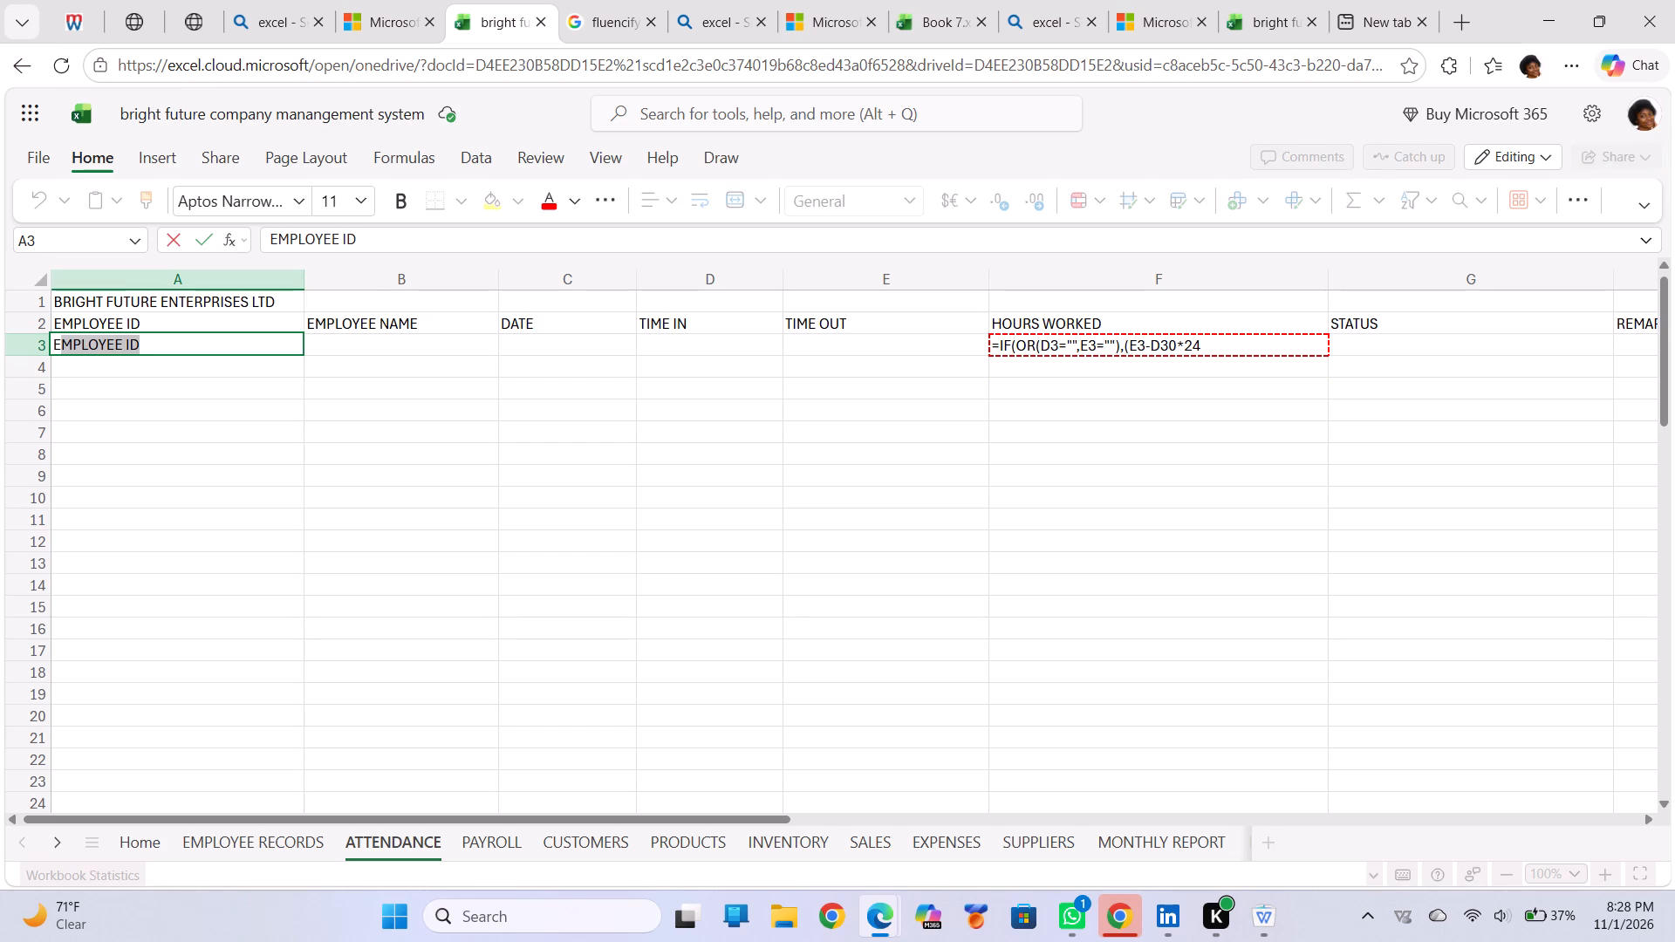
pyautogui.press('Return')
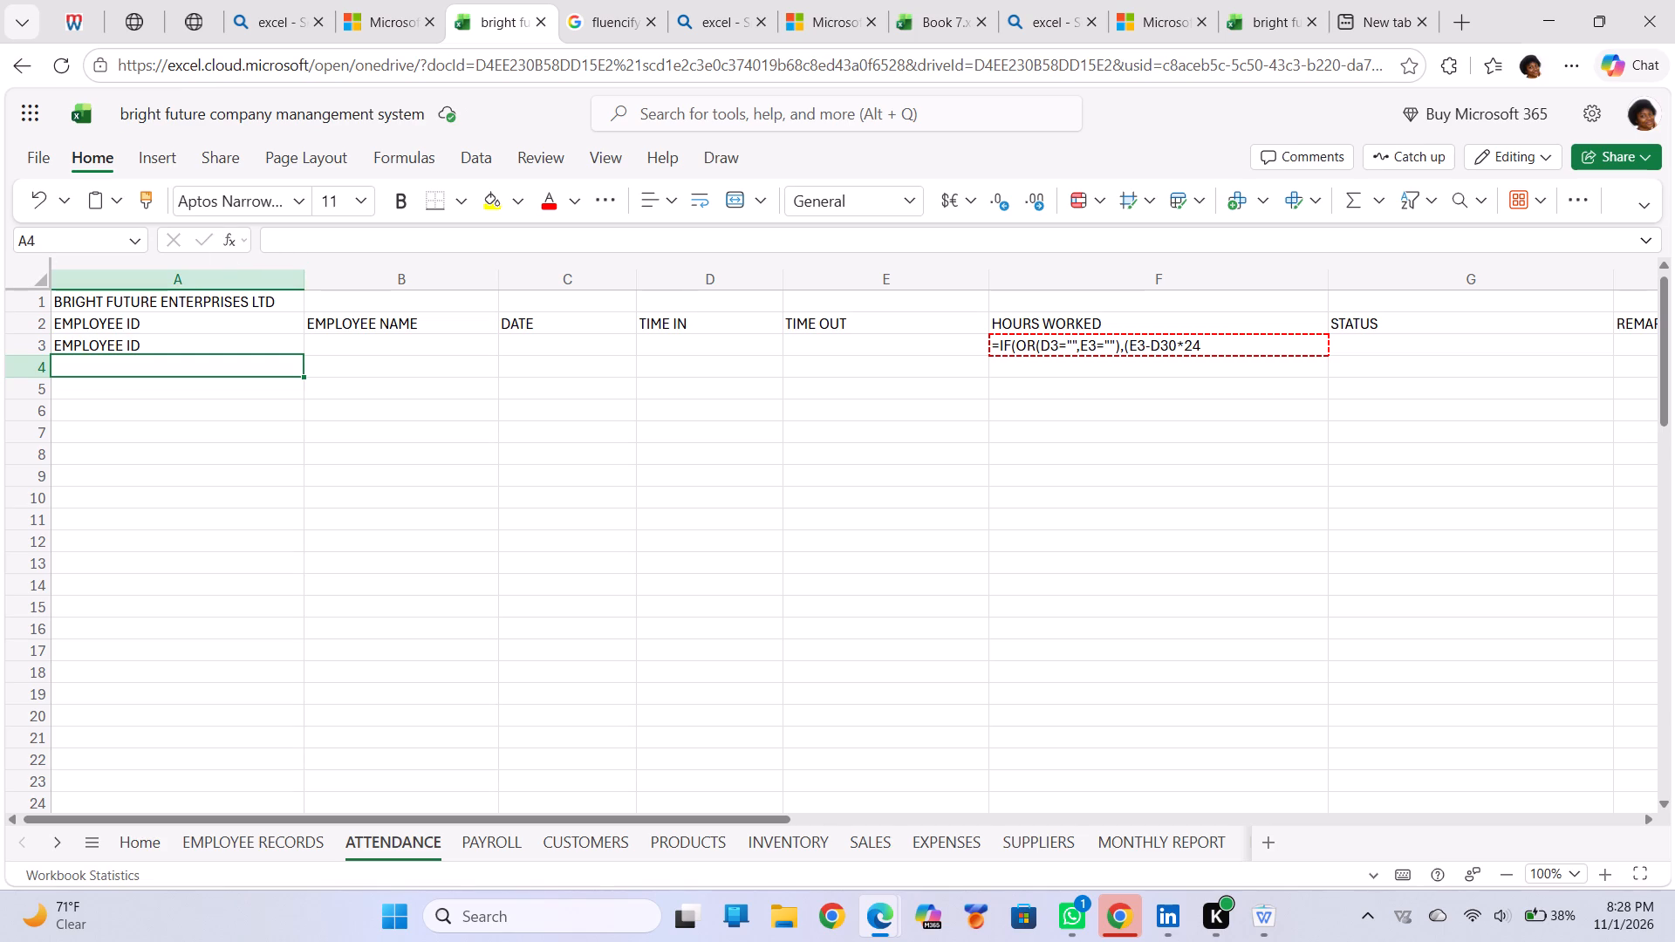
# Select cell B3 under the EMPLOYEE NAME header.
pyautogui.click(390, 343)
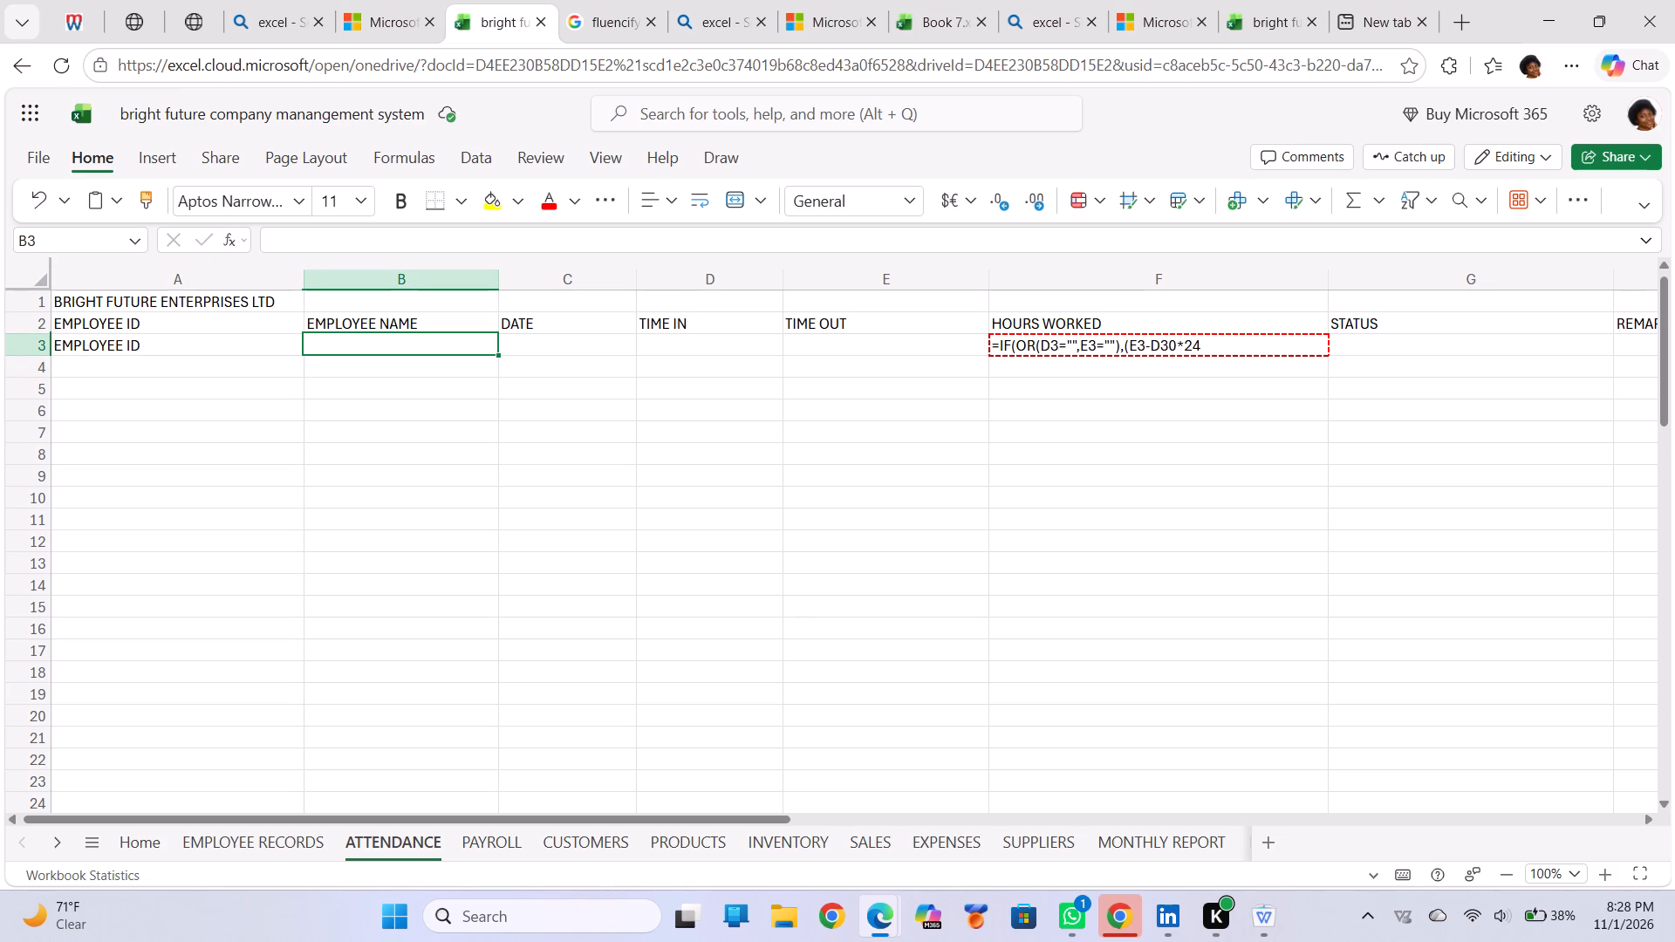
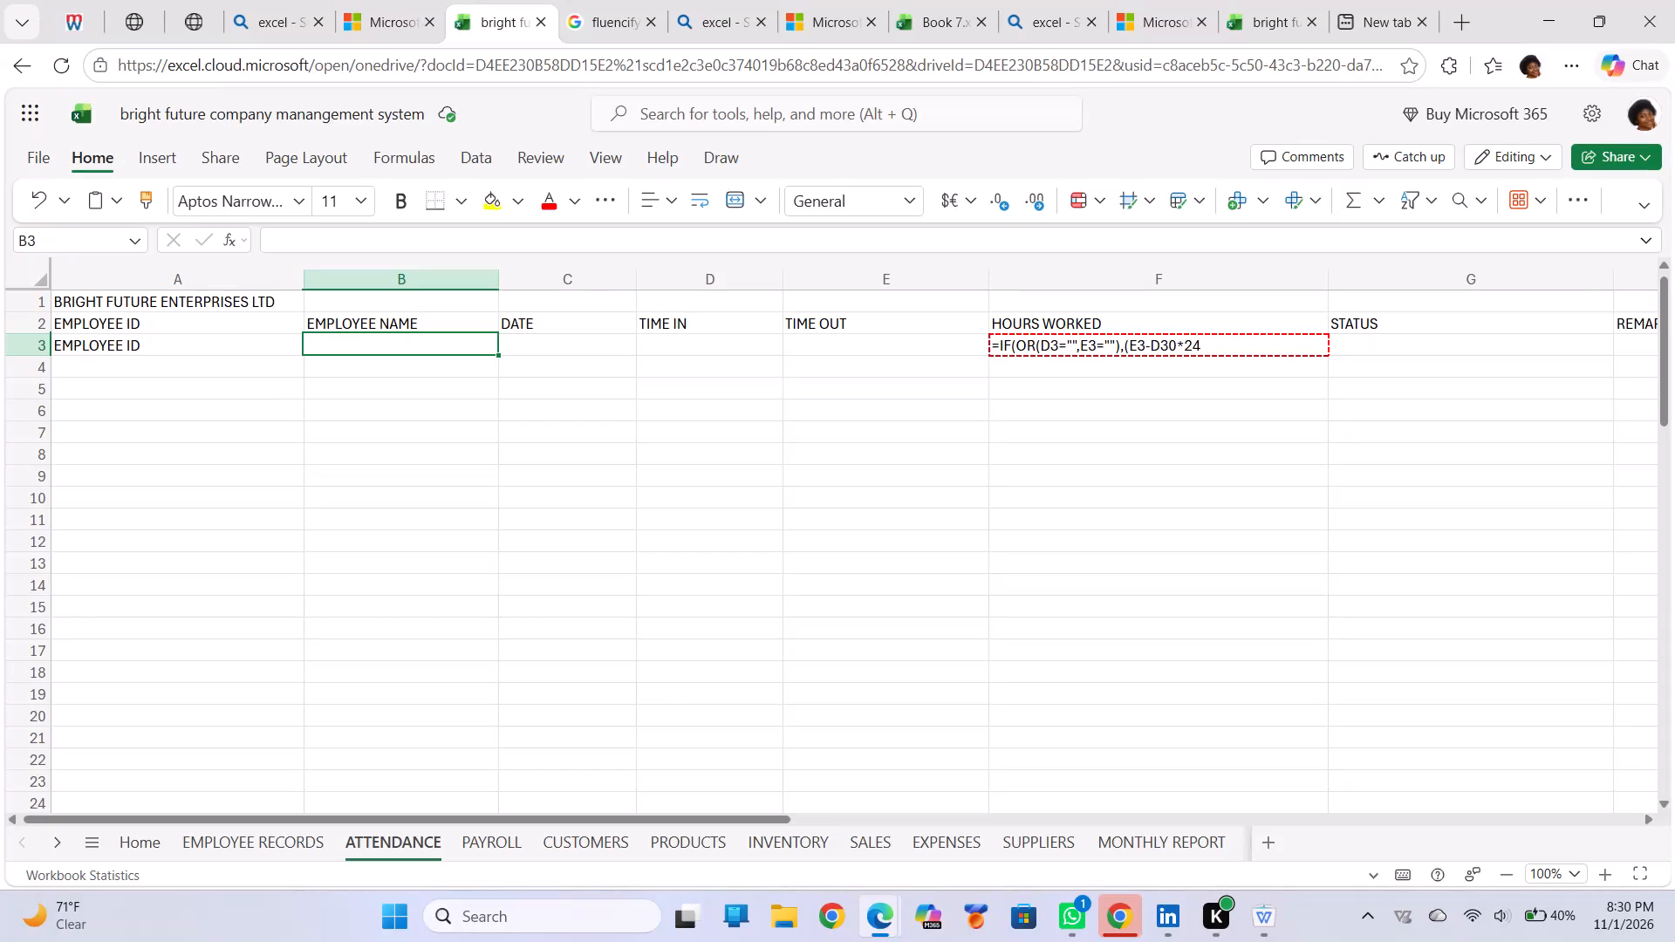
# Clear the duplicate EMPLOYEE ID text from cell A3, just below the header row.
pyautogui.click(153, 340)
pyautogui.press('BackSpace')
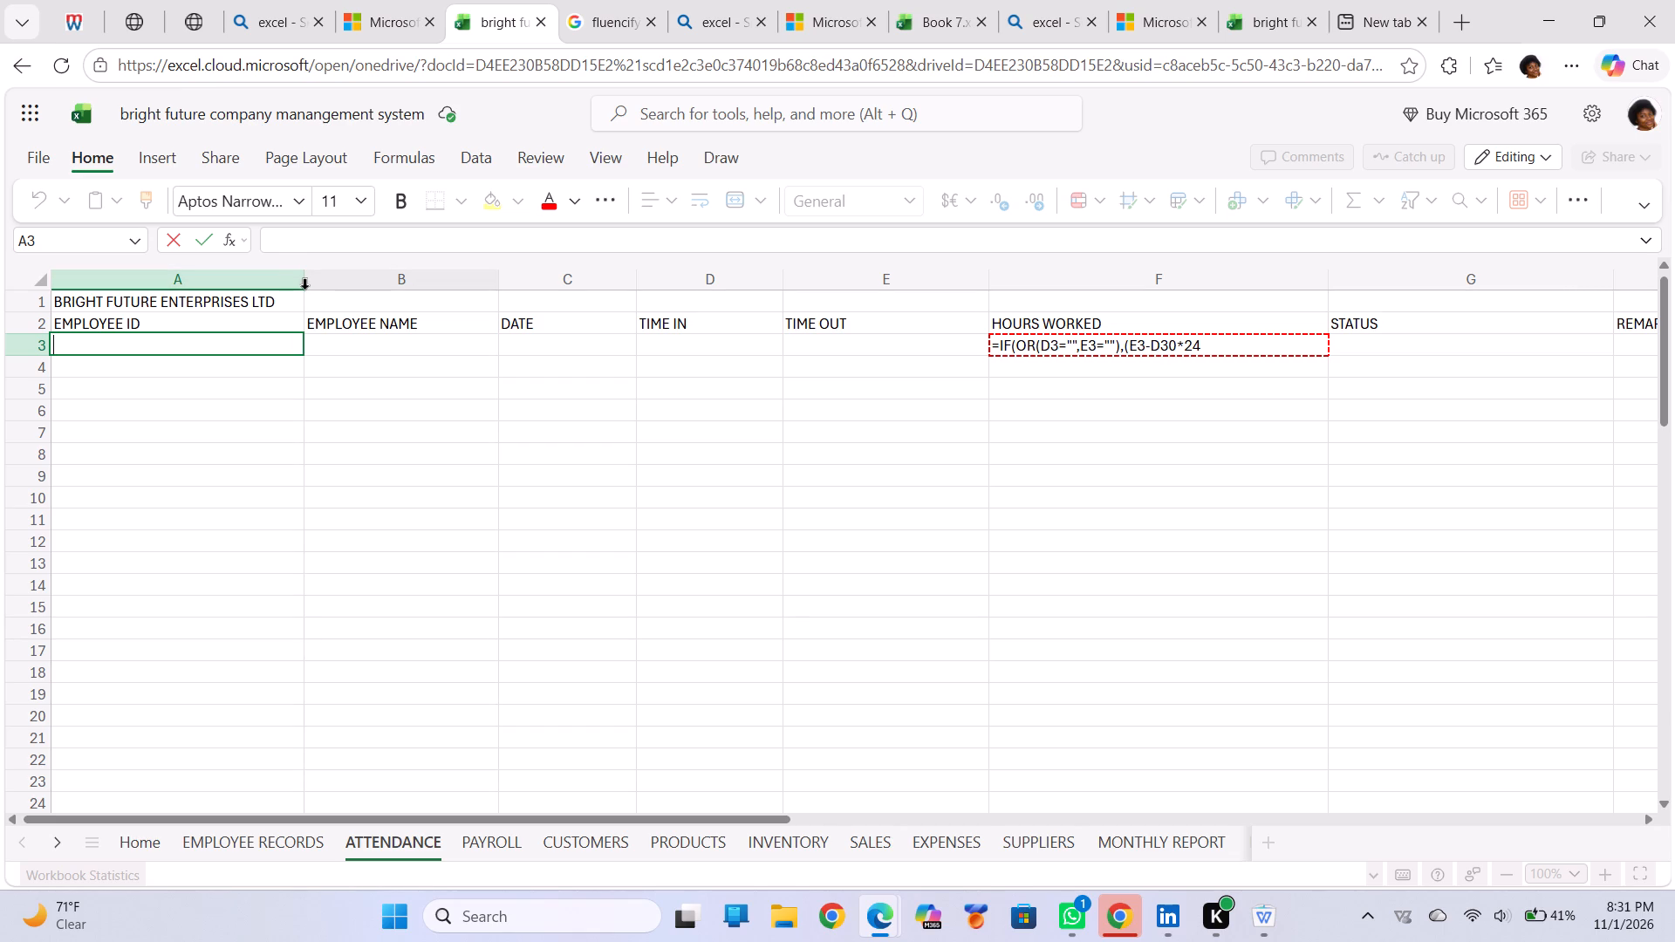
pyautogui.click(304, 290)
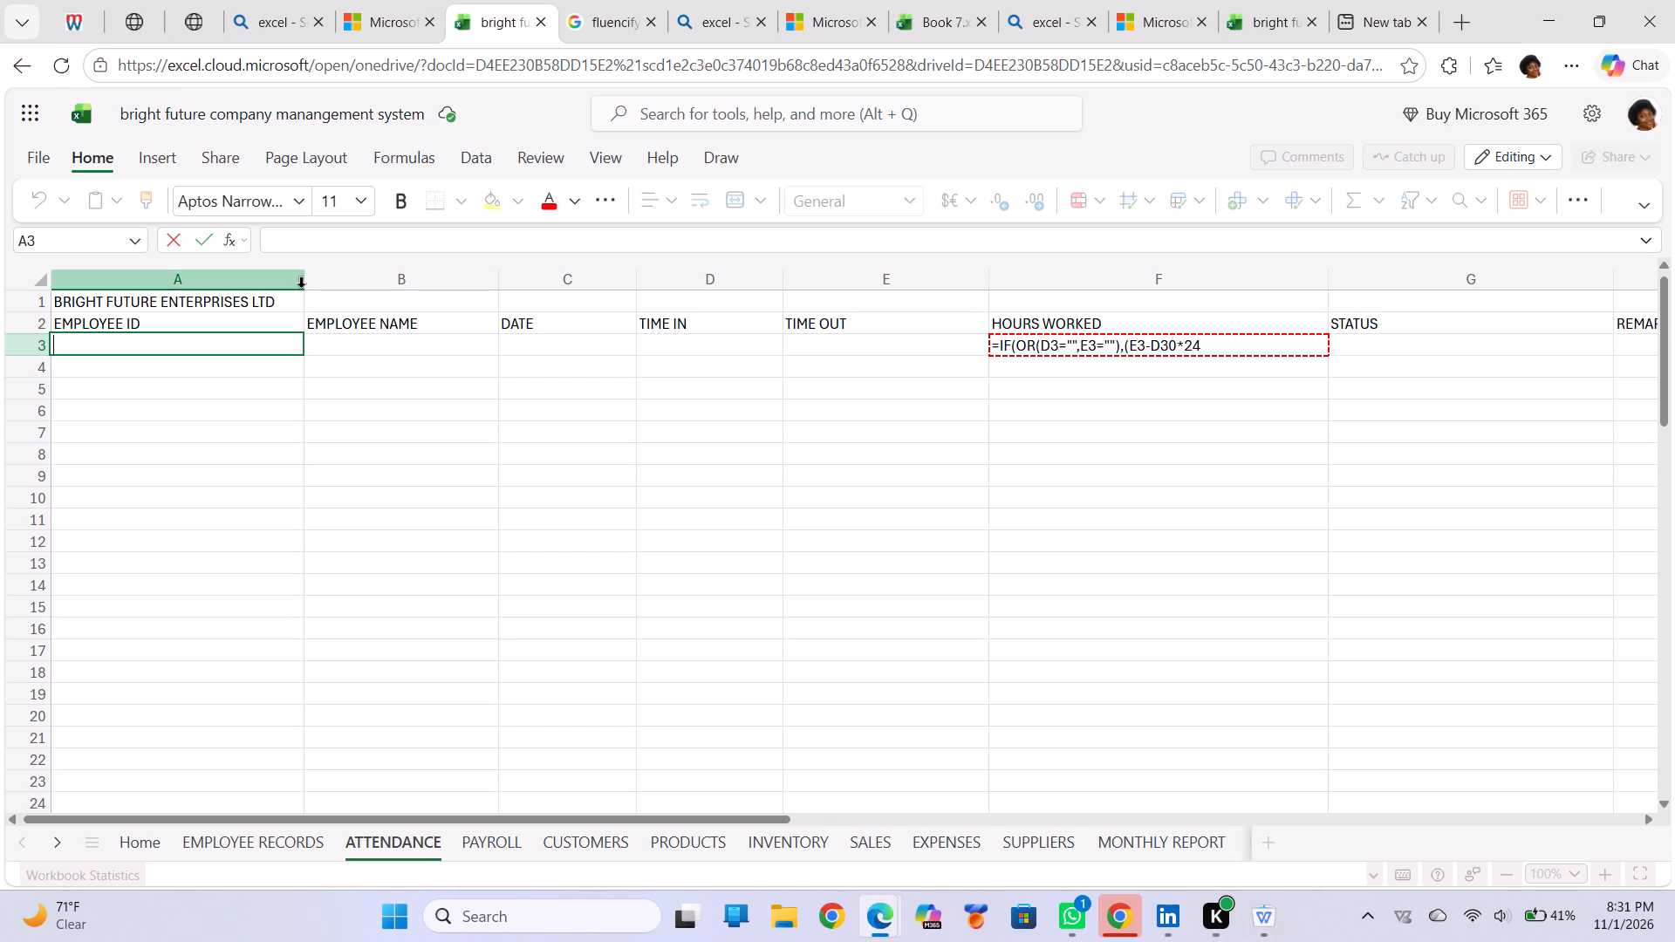
pyautogui.click(303, 290)
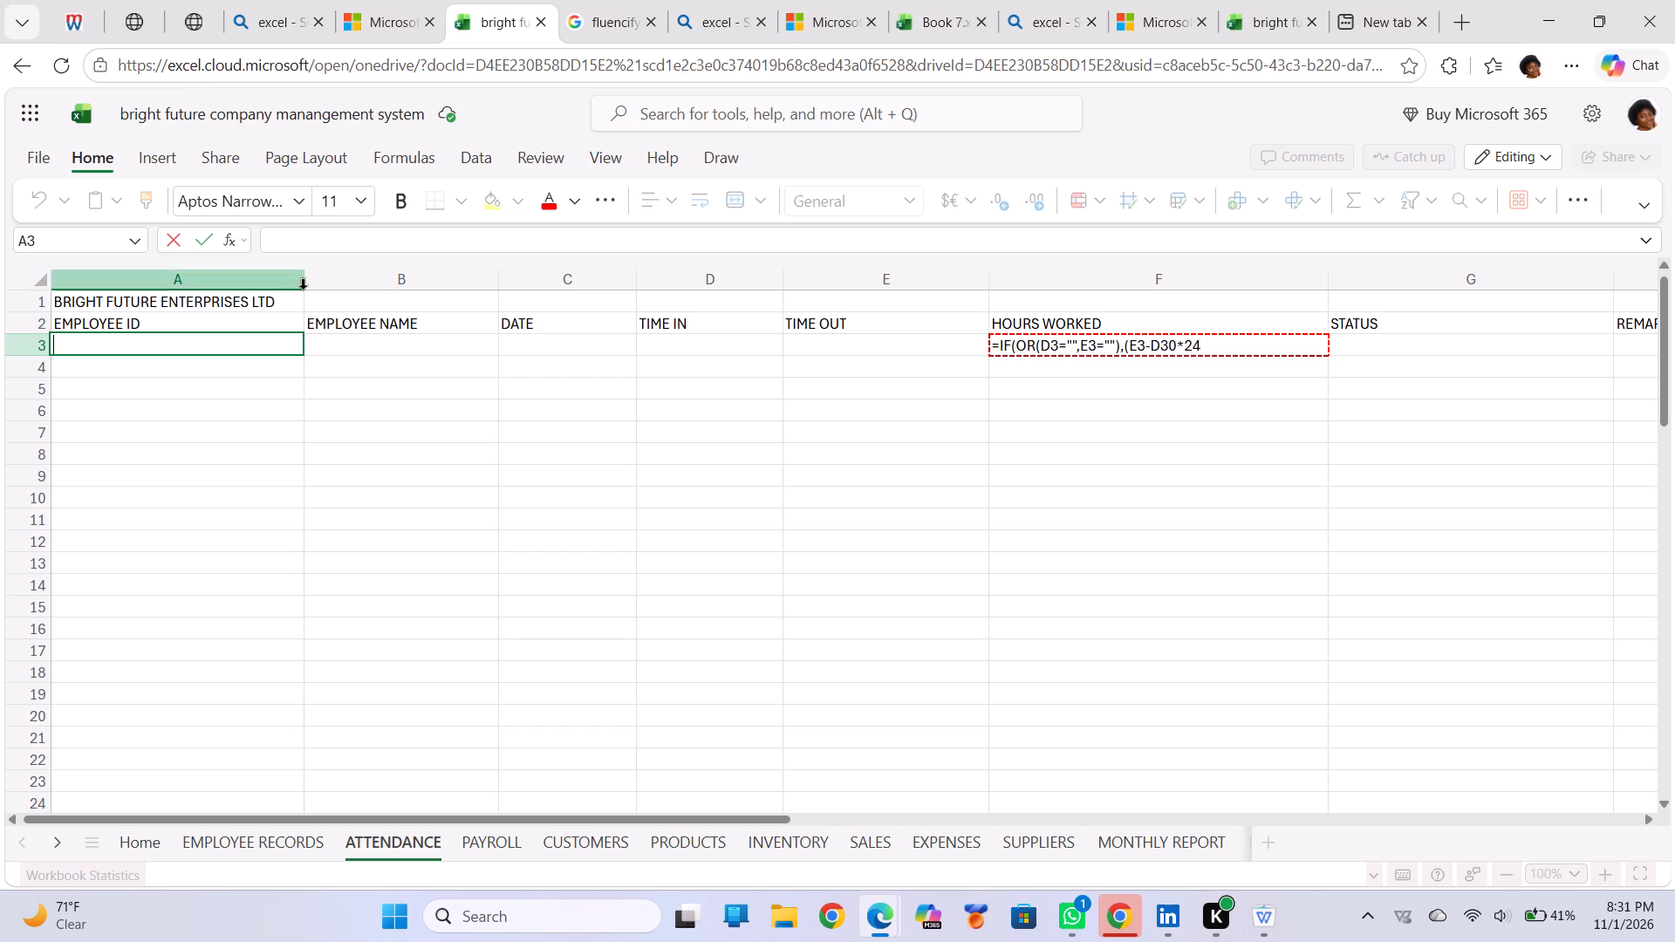
pyautogui.click(299, 293)
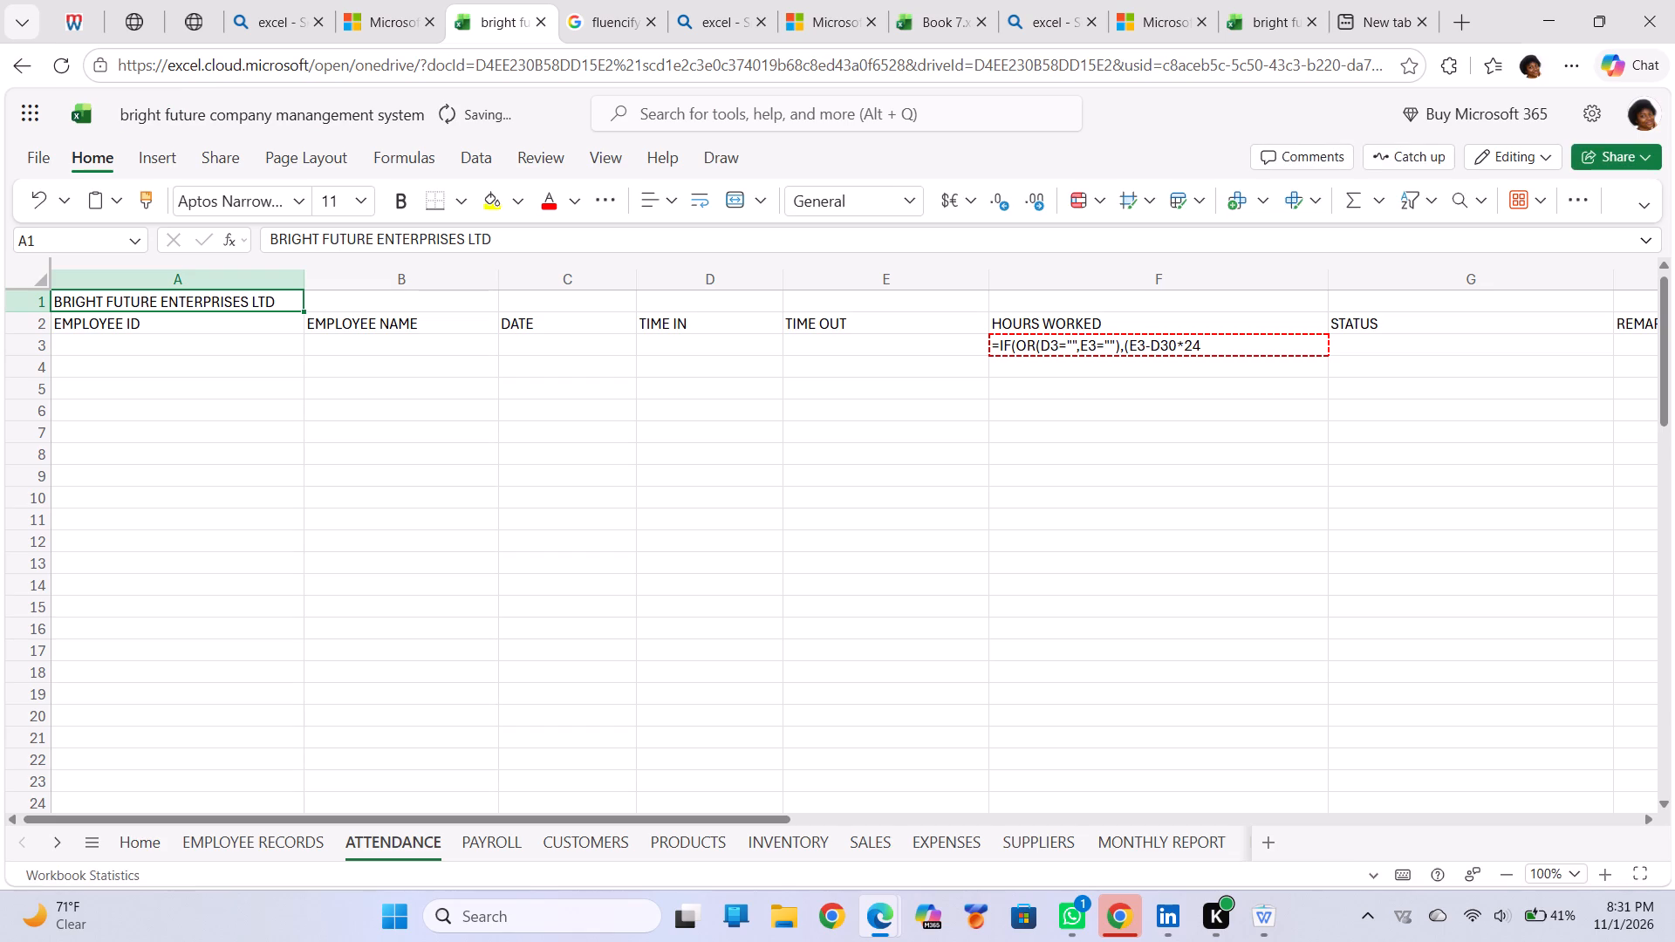
# Widen column A, which holds the EMPLOYEE ID header.
pyautogui.moveTo(299, 295); pyautogui.dragTo(309, 287)
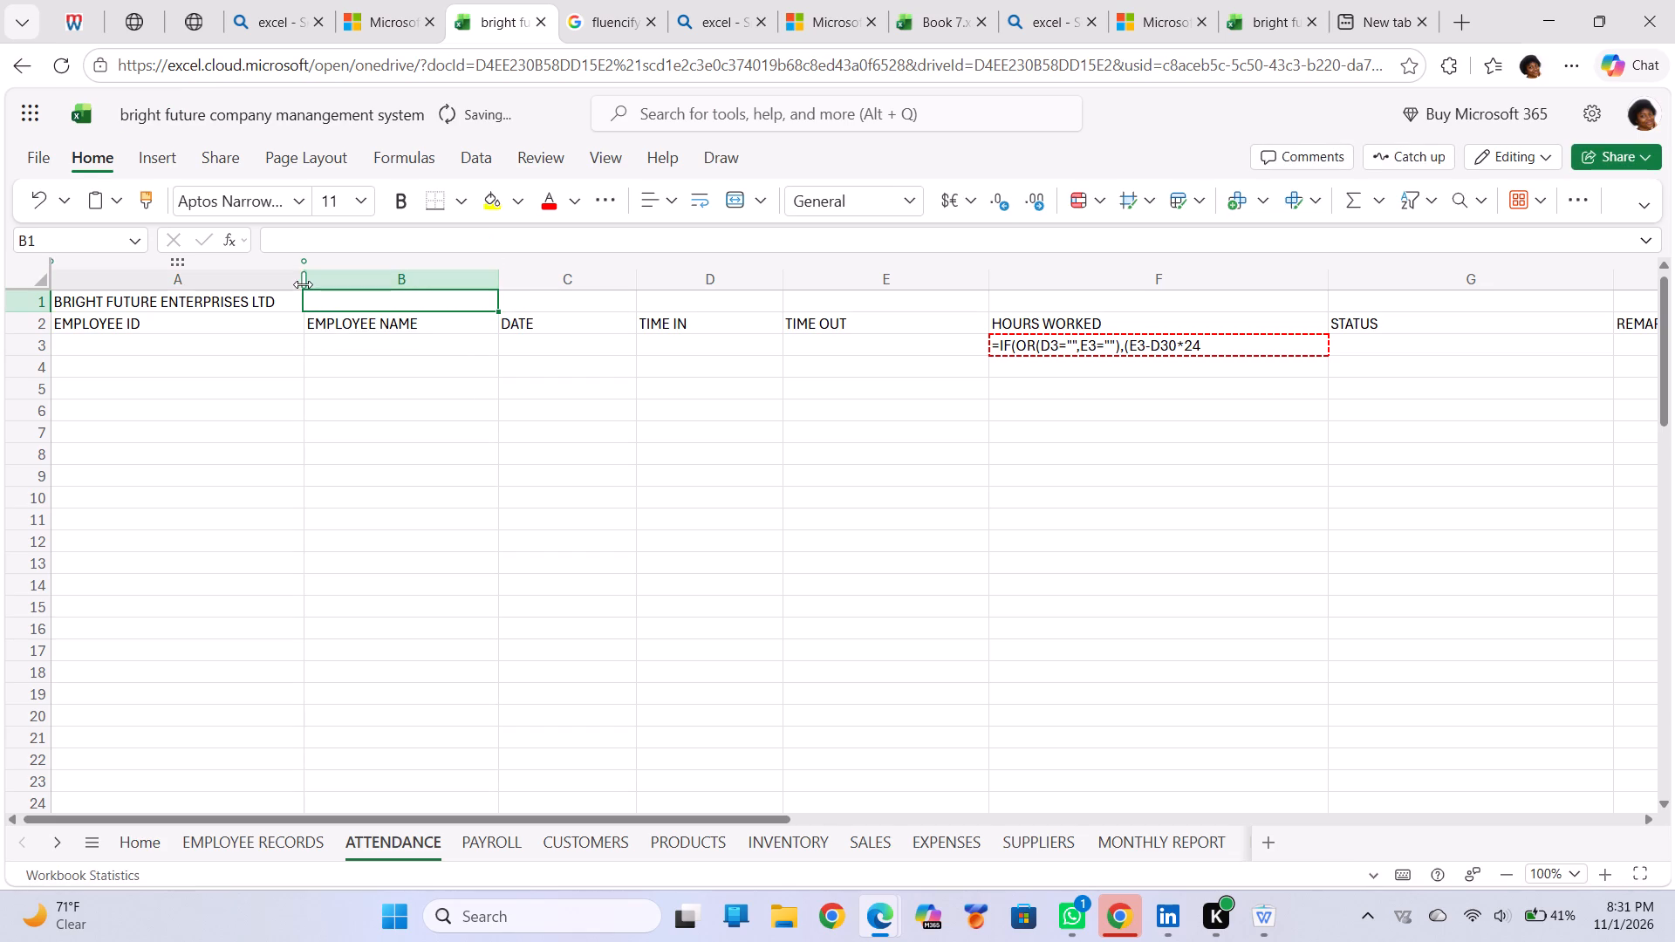
pyautogui.moveTo(303, 287); pyautogui.dragTo(328, 289)
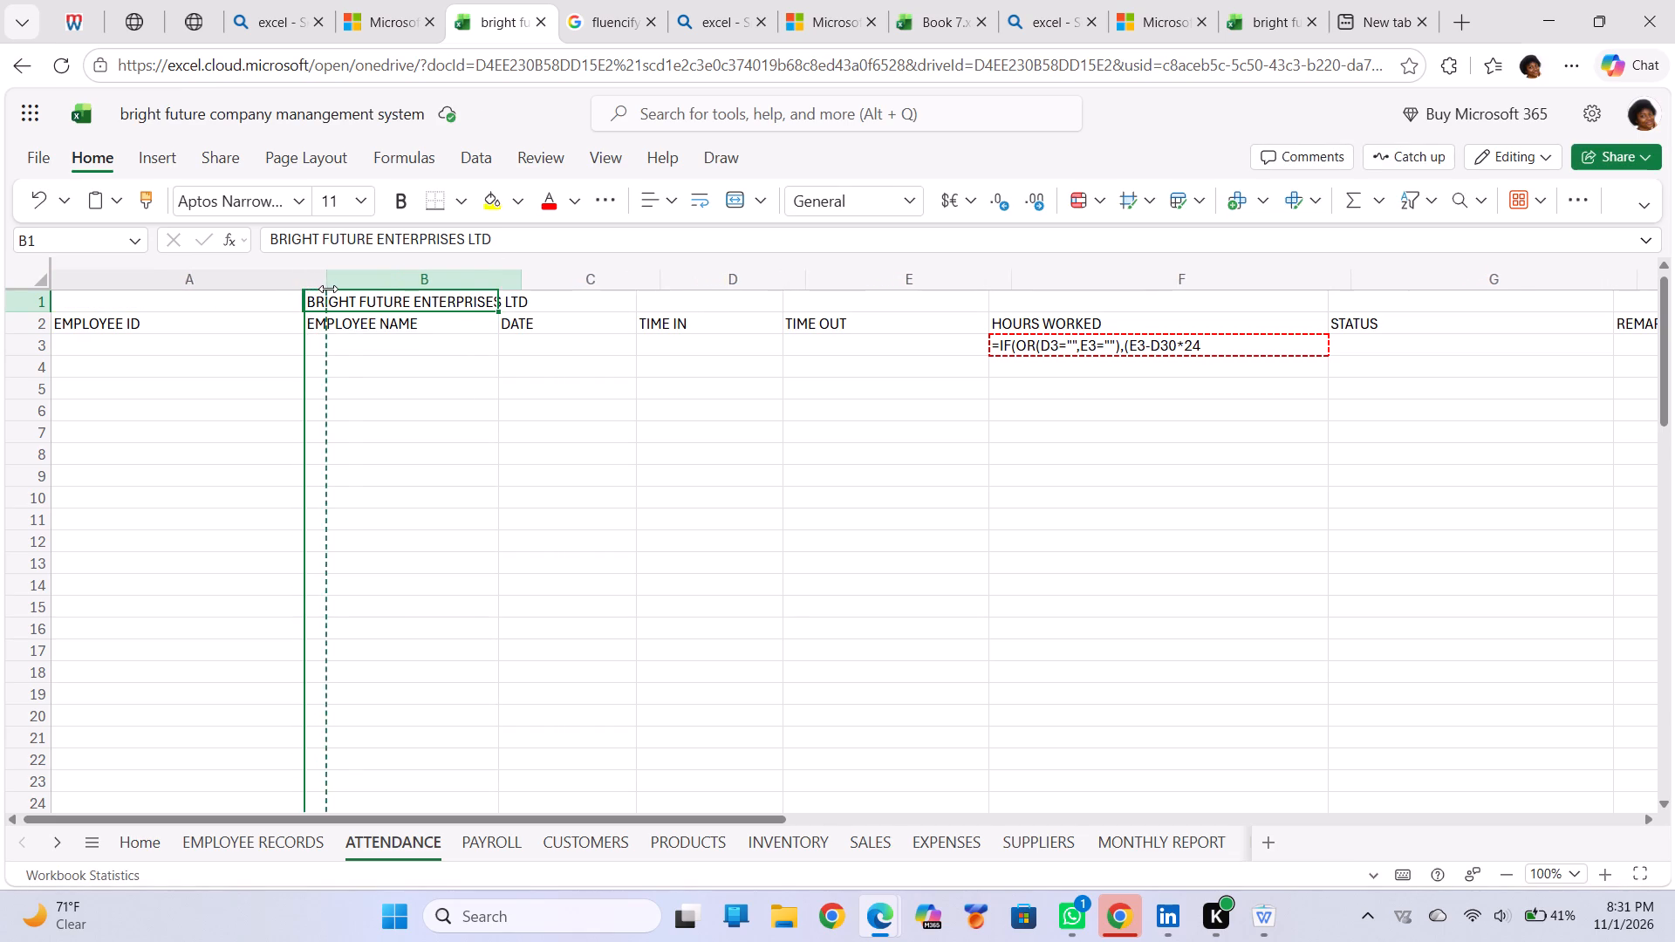
pyautogui.moveTo(328, 289); pyautogui.dragTo(442, 313)
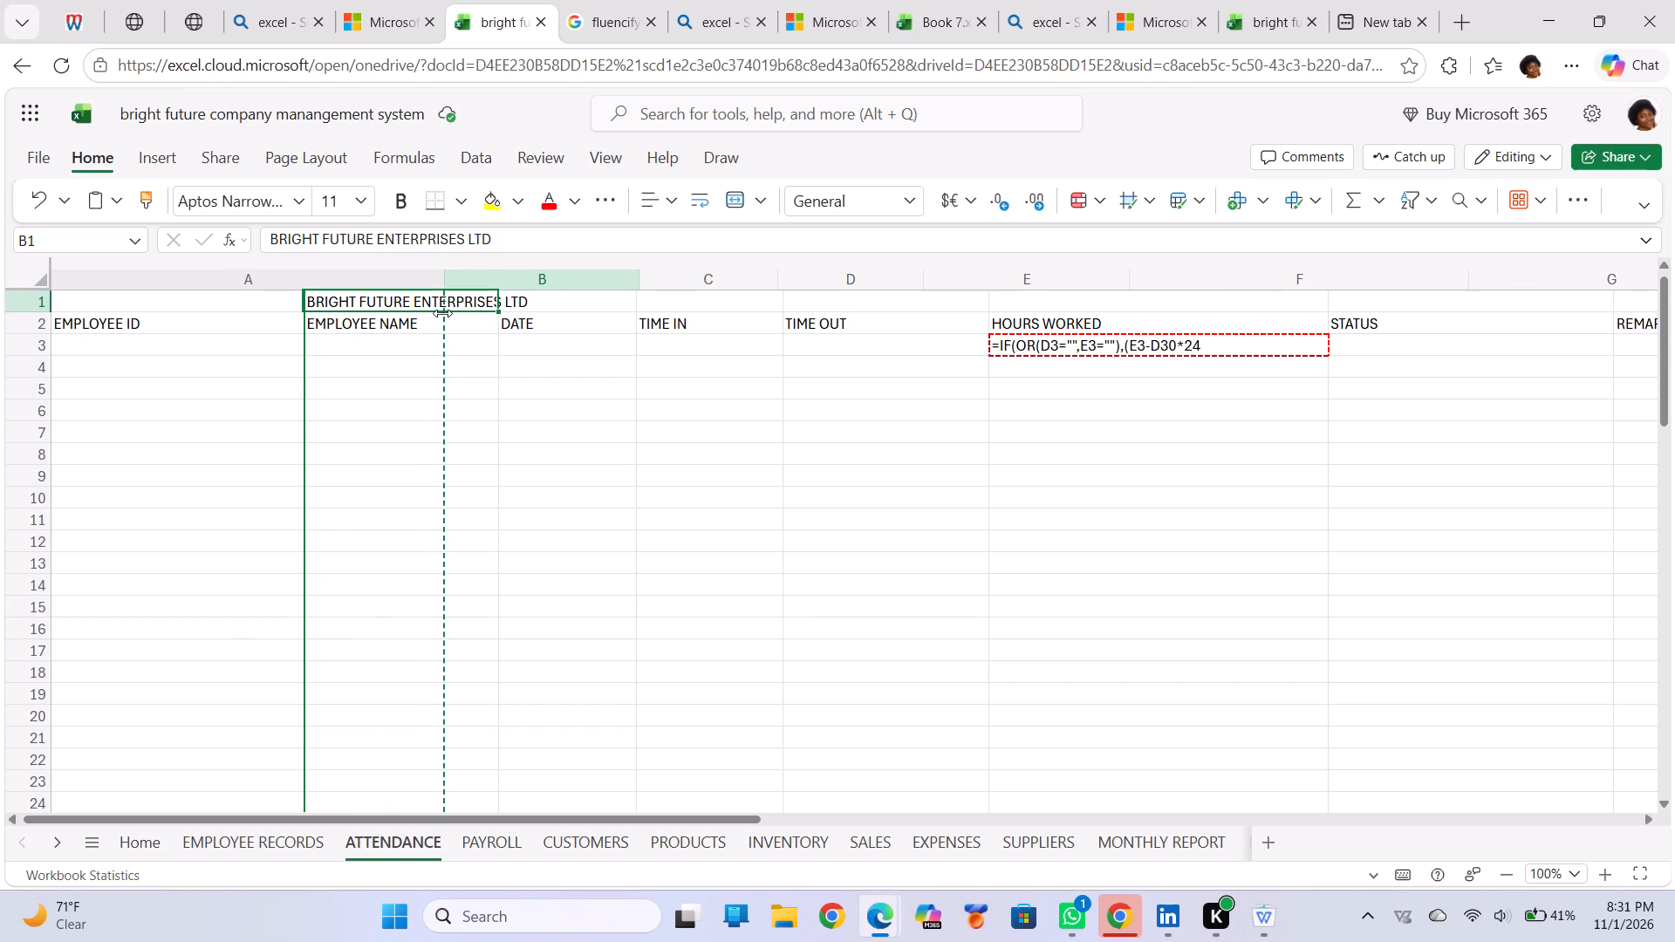
pyautogui.moveTo(442, 313); pyautogui.dragTo(422, 299)
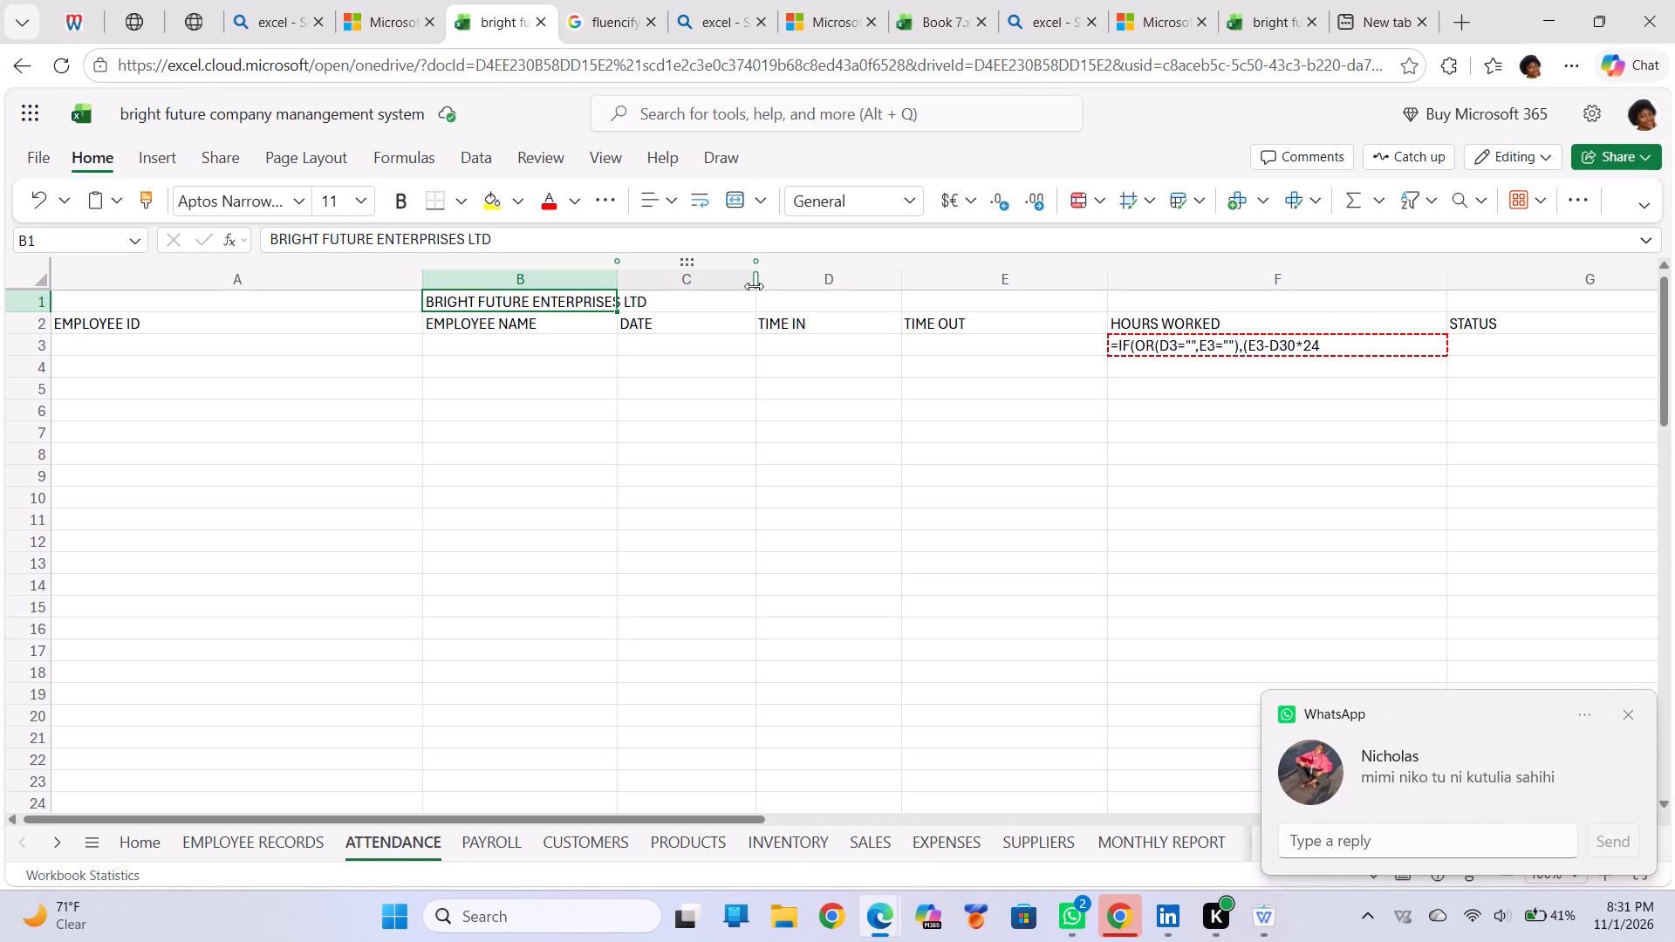
# Widen columns C, D and E under the DATE, TIME IN and TIME OUT headers.
pyautogui.moveTo(755, 290); pyautogui.dragTo(769, 290)
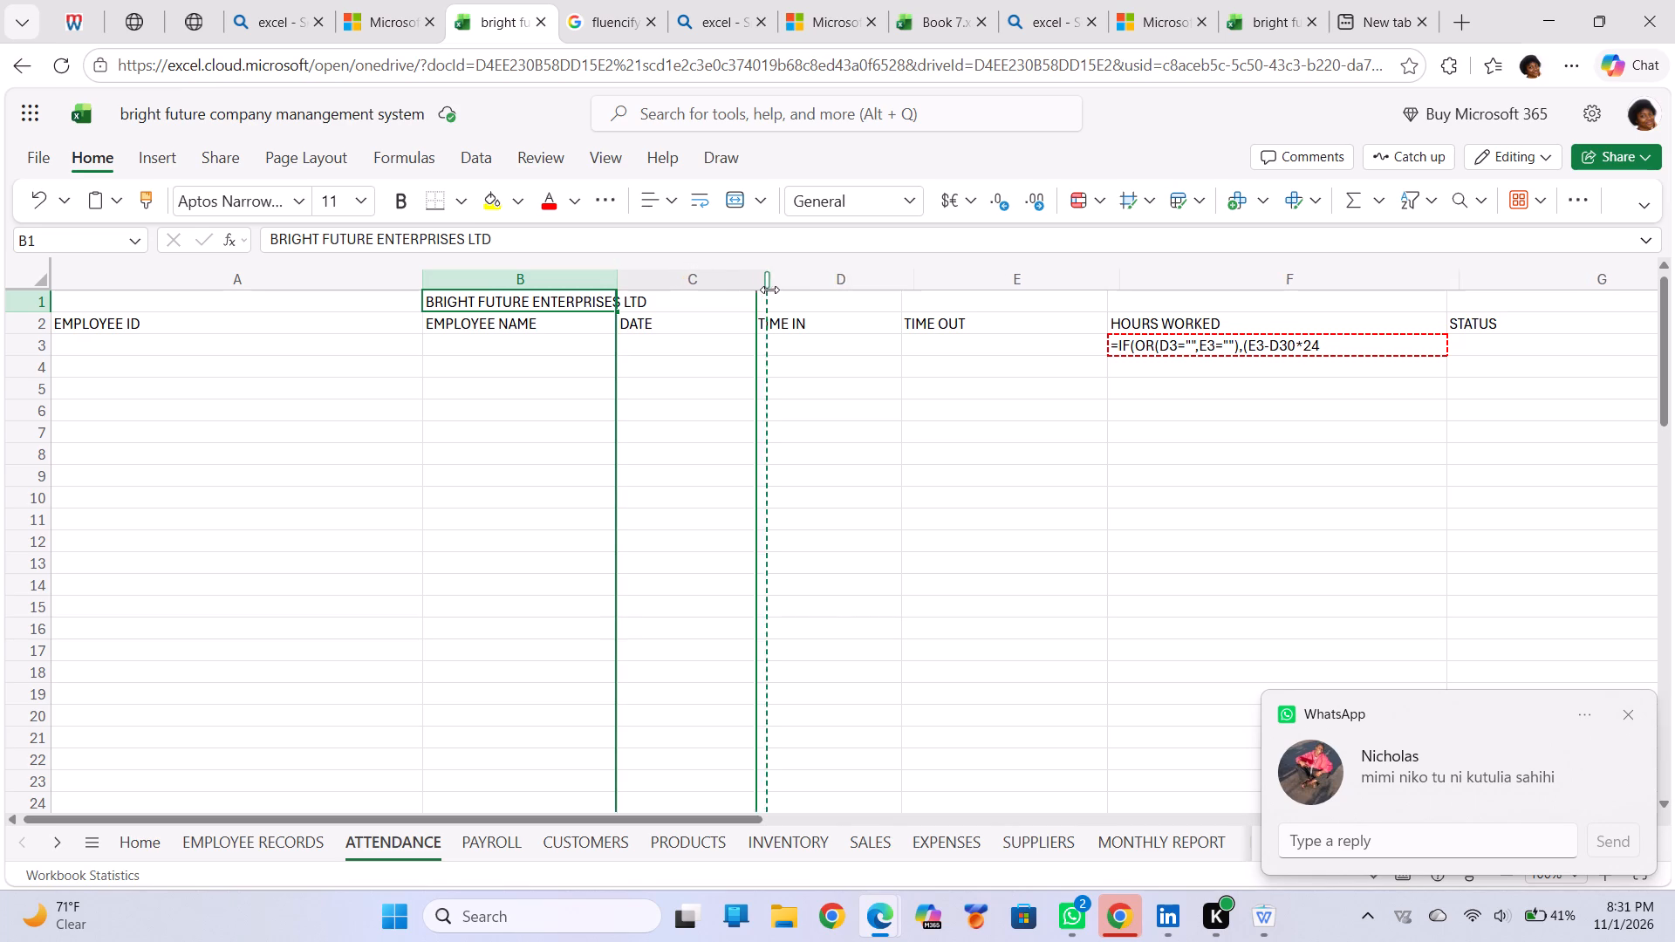
pyautogui.moveTo(769, 290); pyautogui.dragTo(892, 283)
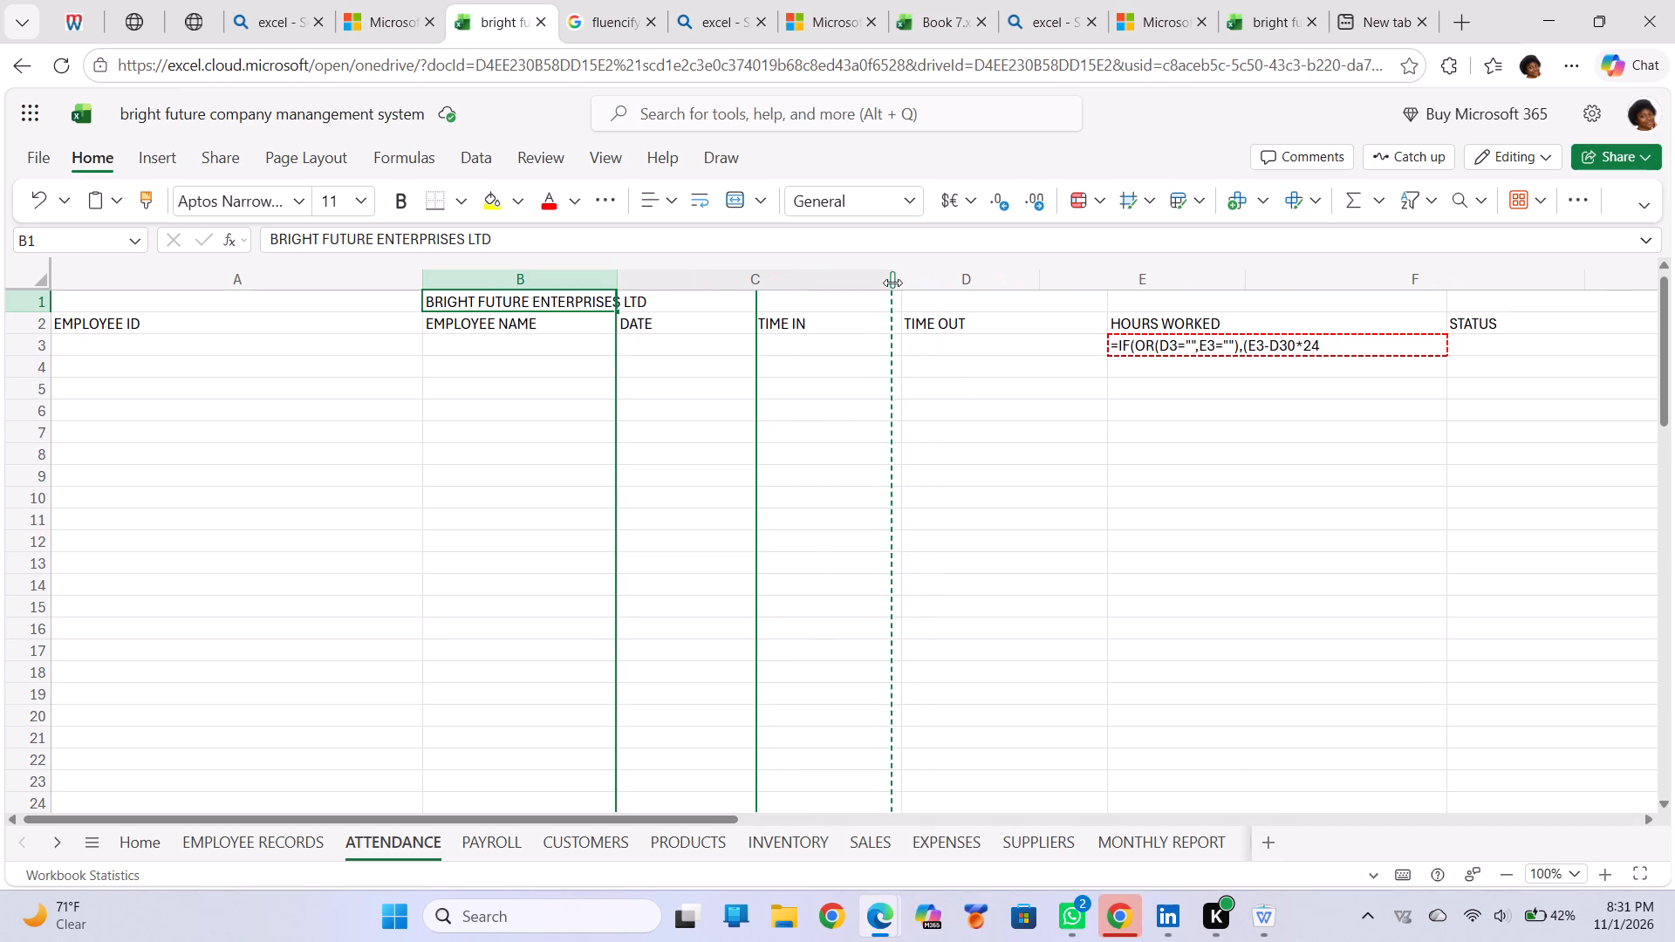
pyautogui.moveTo(892, 283); pyautogui.dragTo(872, 283)
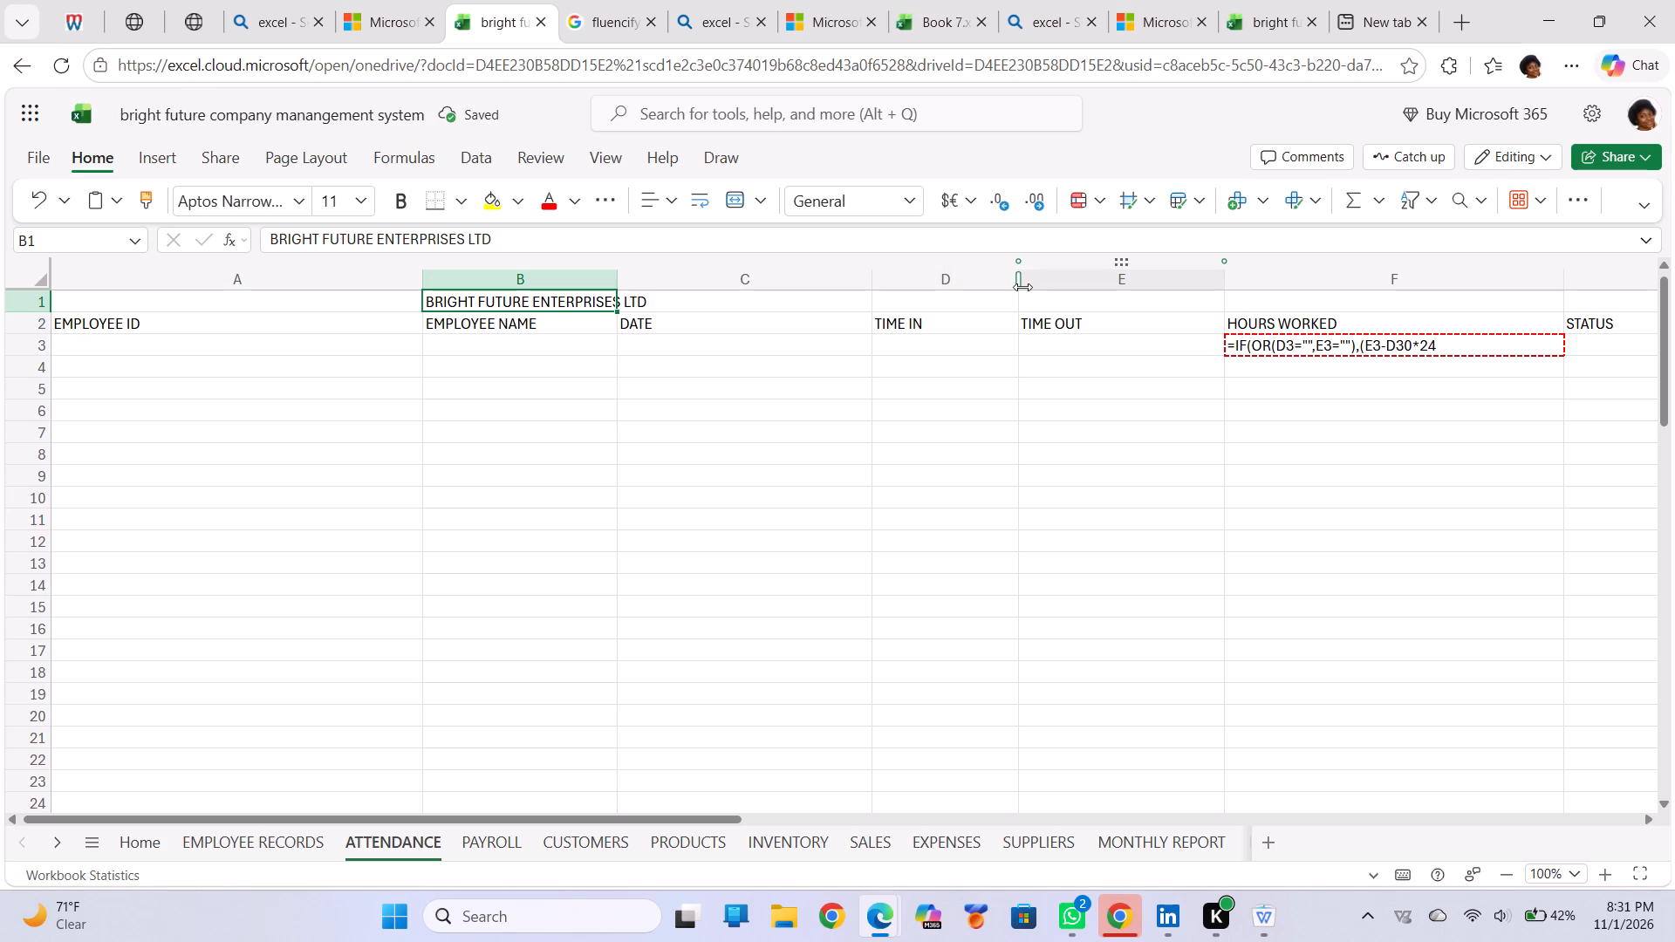
pyautogui.moveTo(1021, 288); pyautogui.dragTo(1070, 290)
pyautogui.moveTo(1070, 290); pyautogui.dragTo(1082, 289)
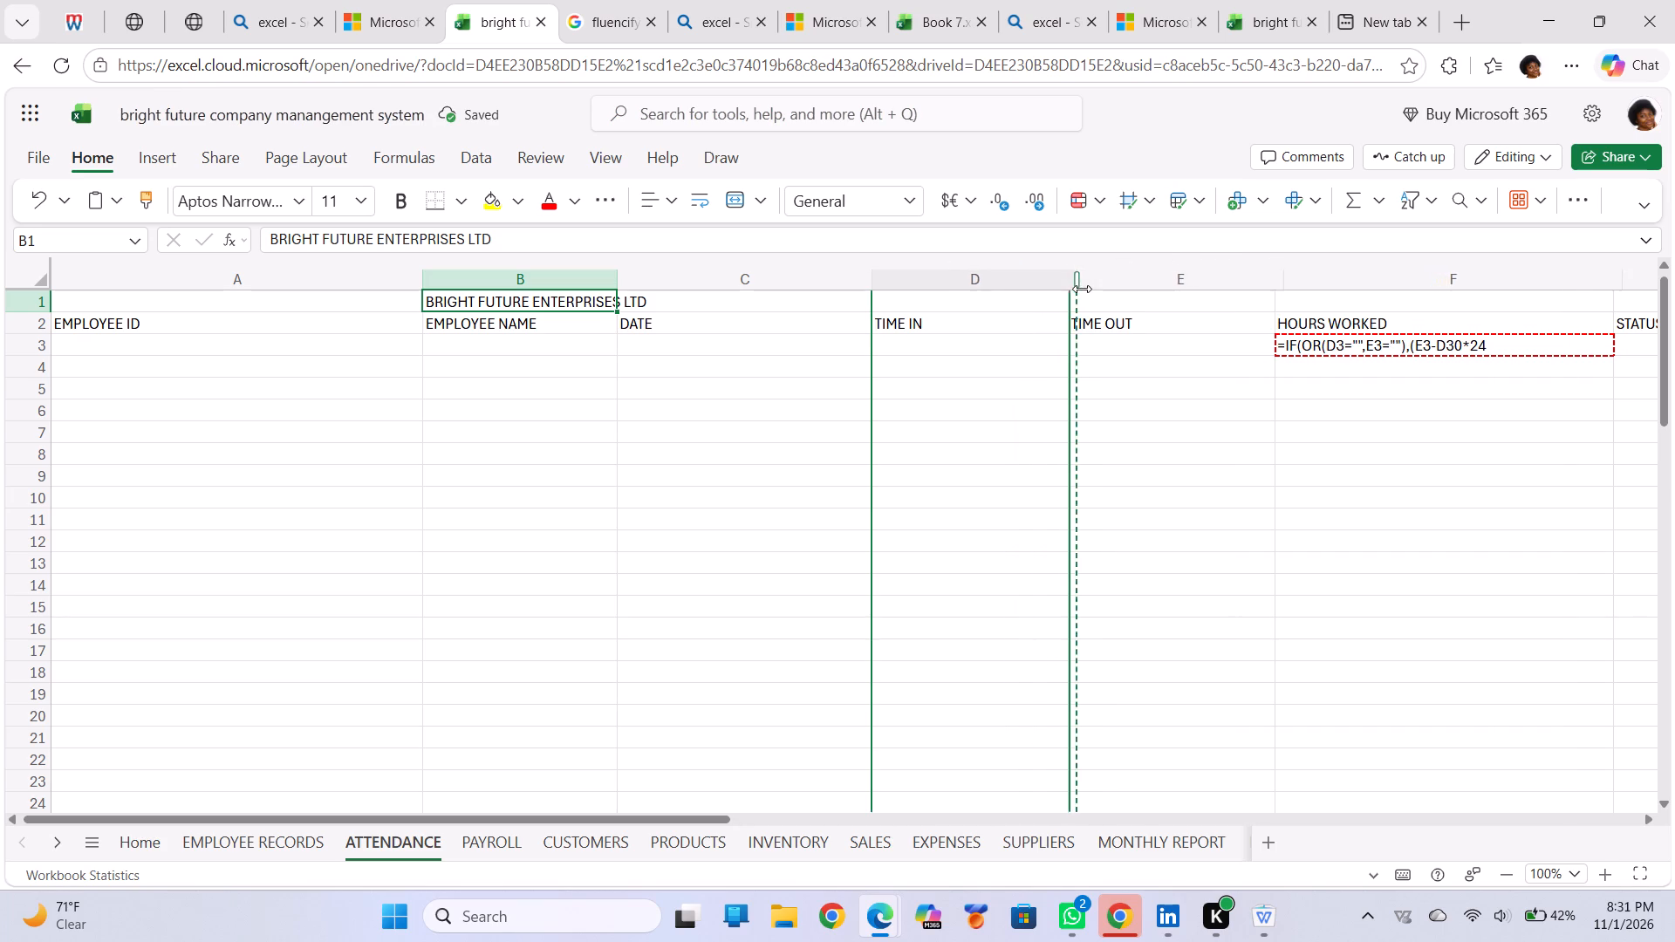
pyautogui.moveTo(1082, 289); pyautogui.dragTo(1105, 289)
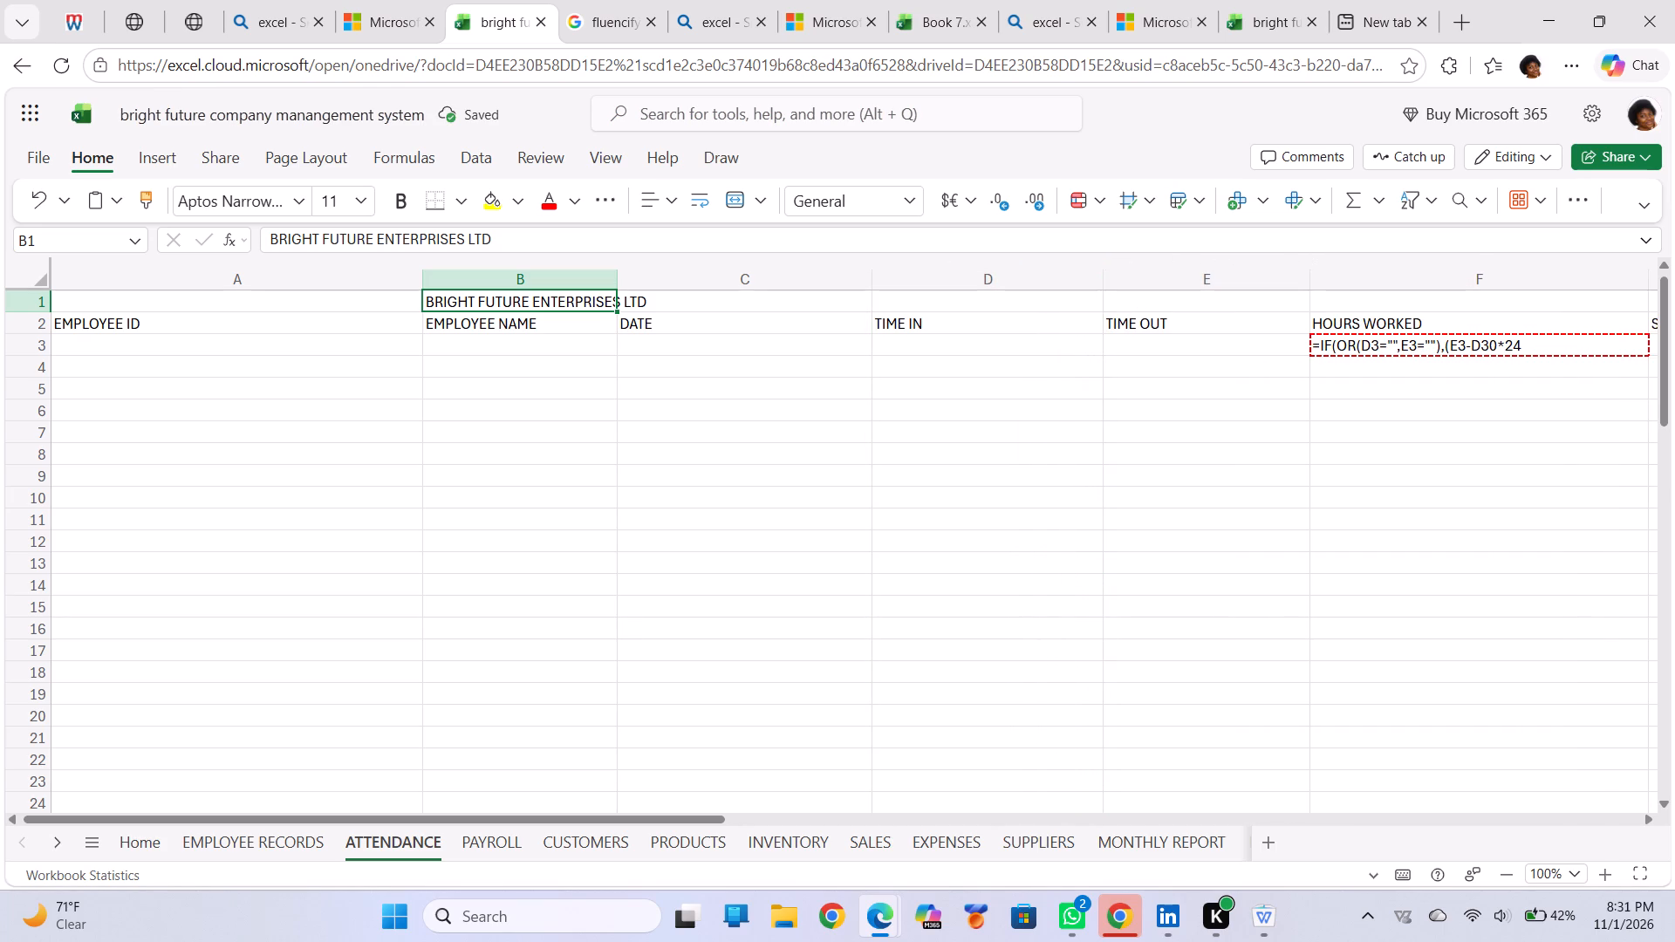
pyautogui.moveTo(1309, 289); pyautogui.dragTo(1386, 281)
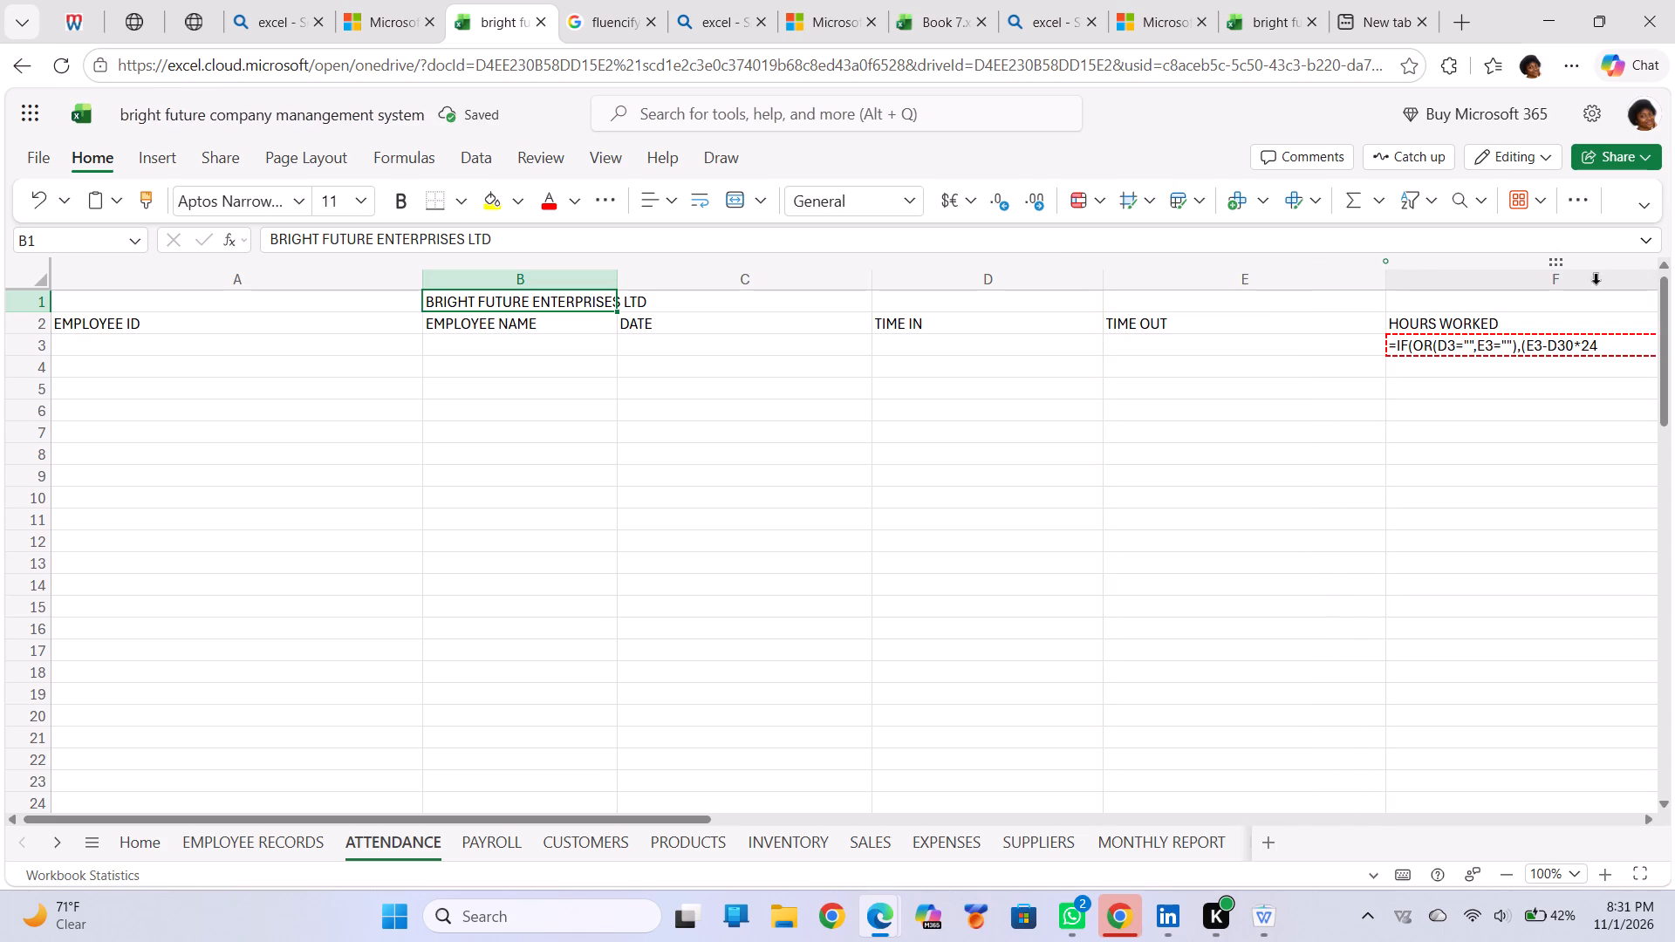
# Widen column F, which holds the HOURS WORKED header, slightly.
pyautogui.hscroll(-3, 1602, 294)
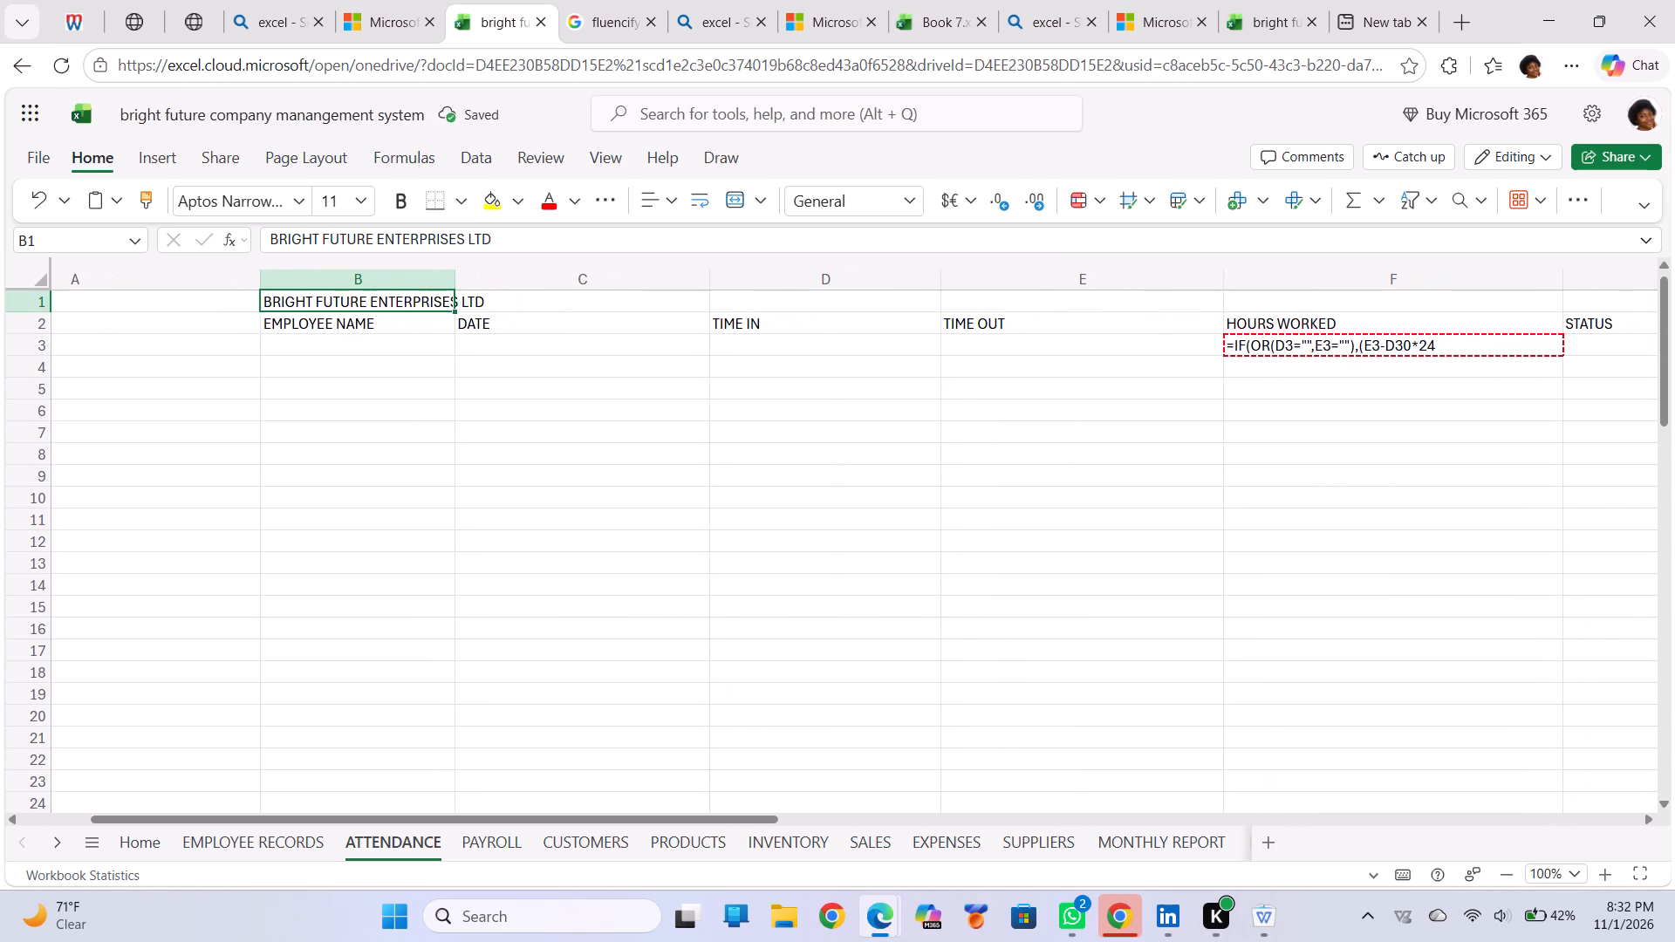
pyautogui.hscroll(-3, 1602, 294)
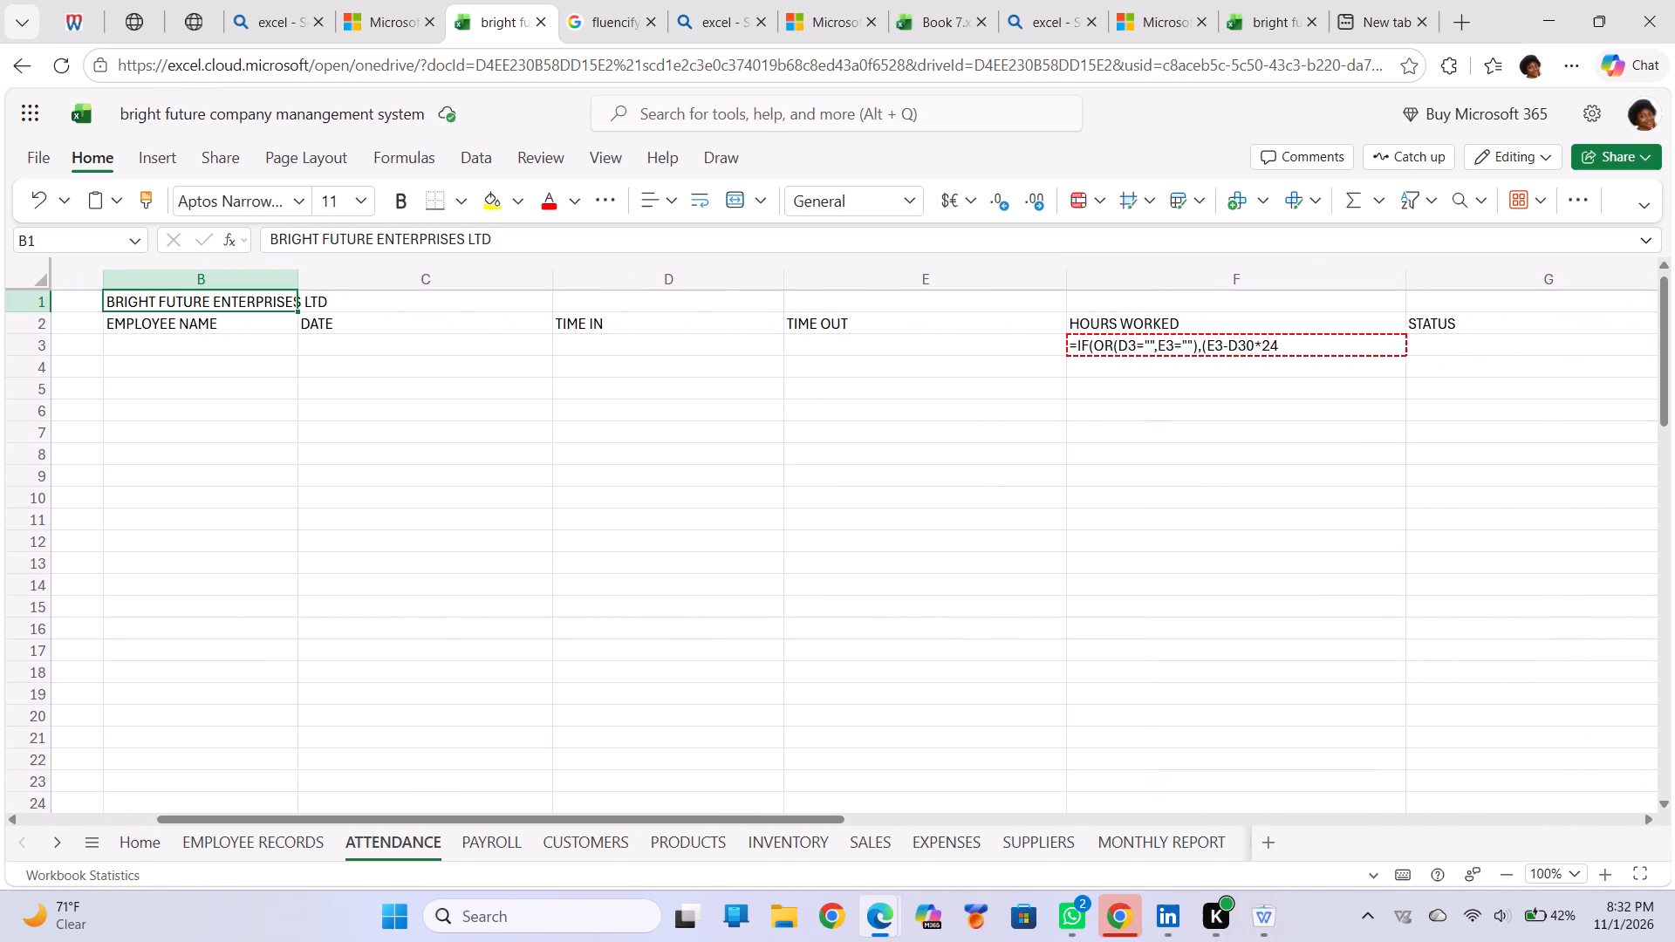
pyautogui.hscroll(-2, 1602, 294)
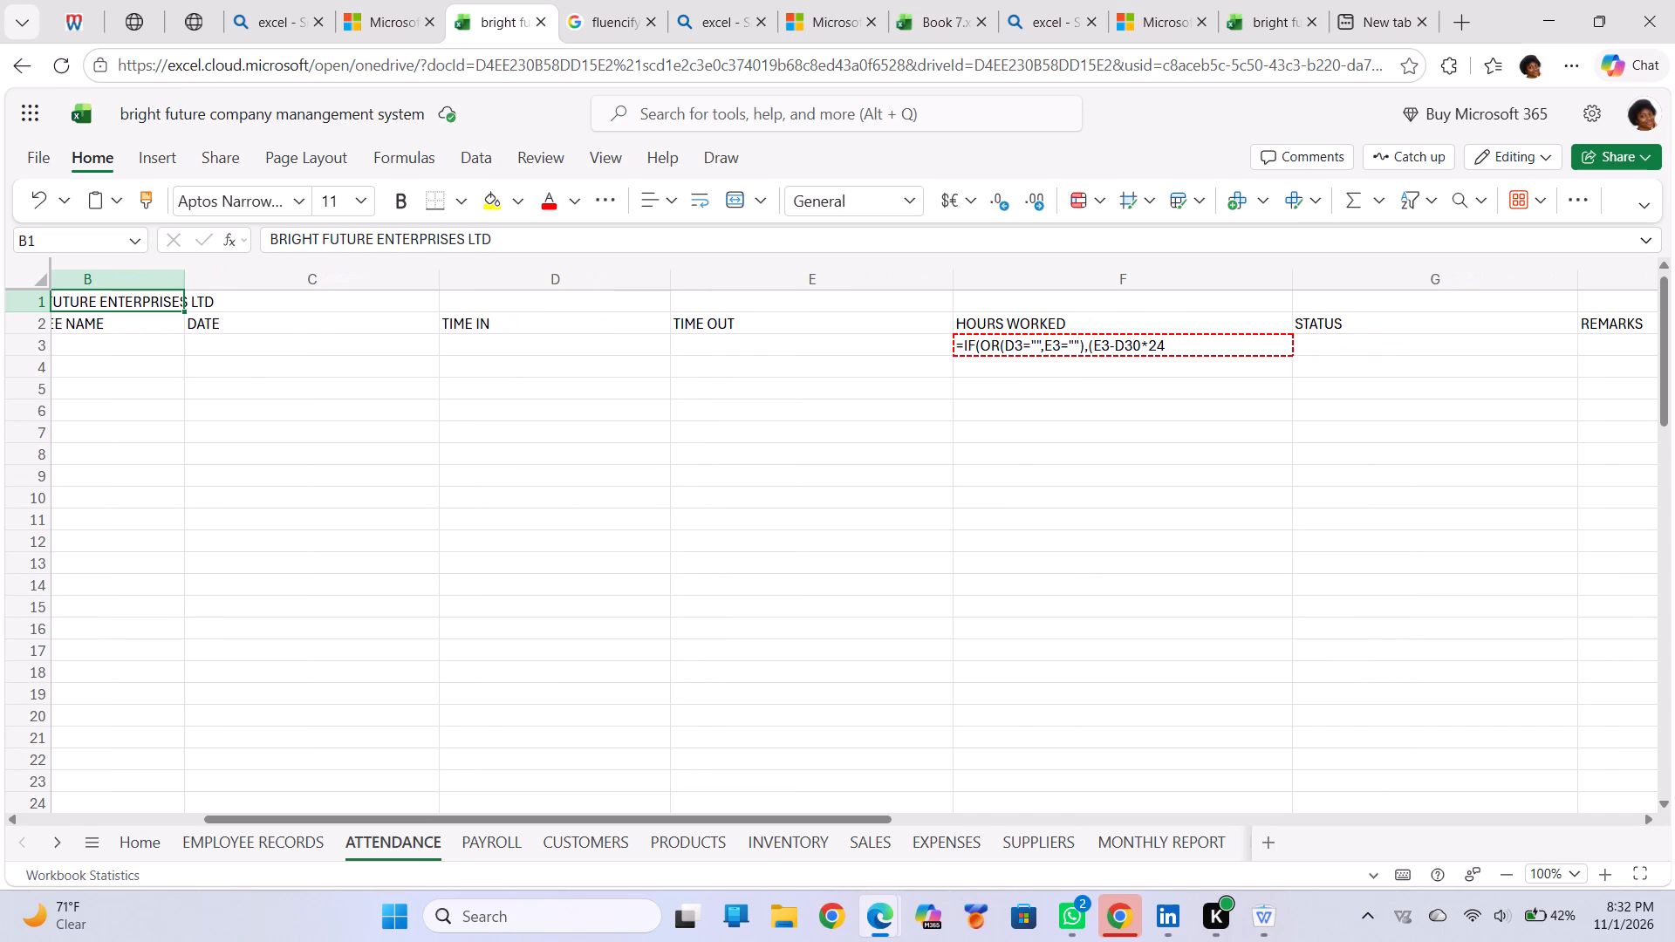
pyautogui.moveTo(1293, 291); pyautogui.dragTo(1282, 290)
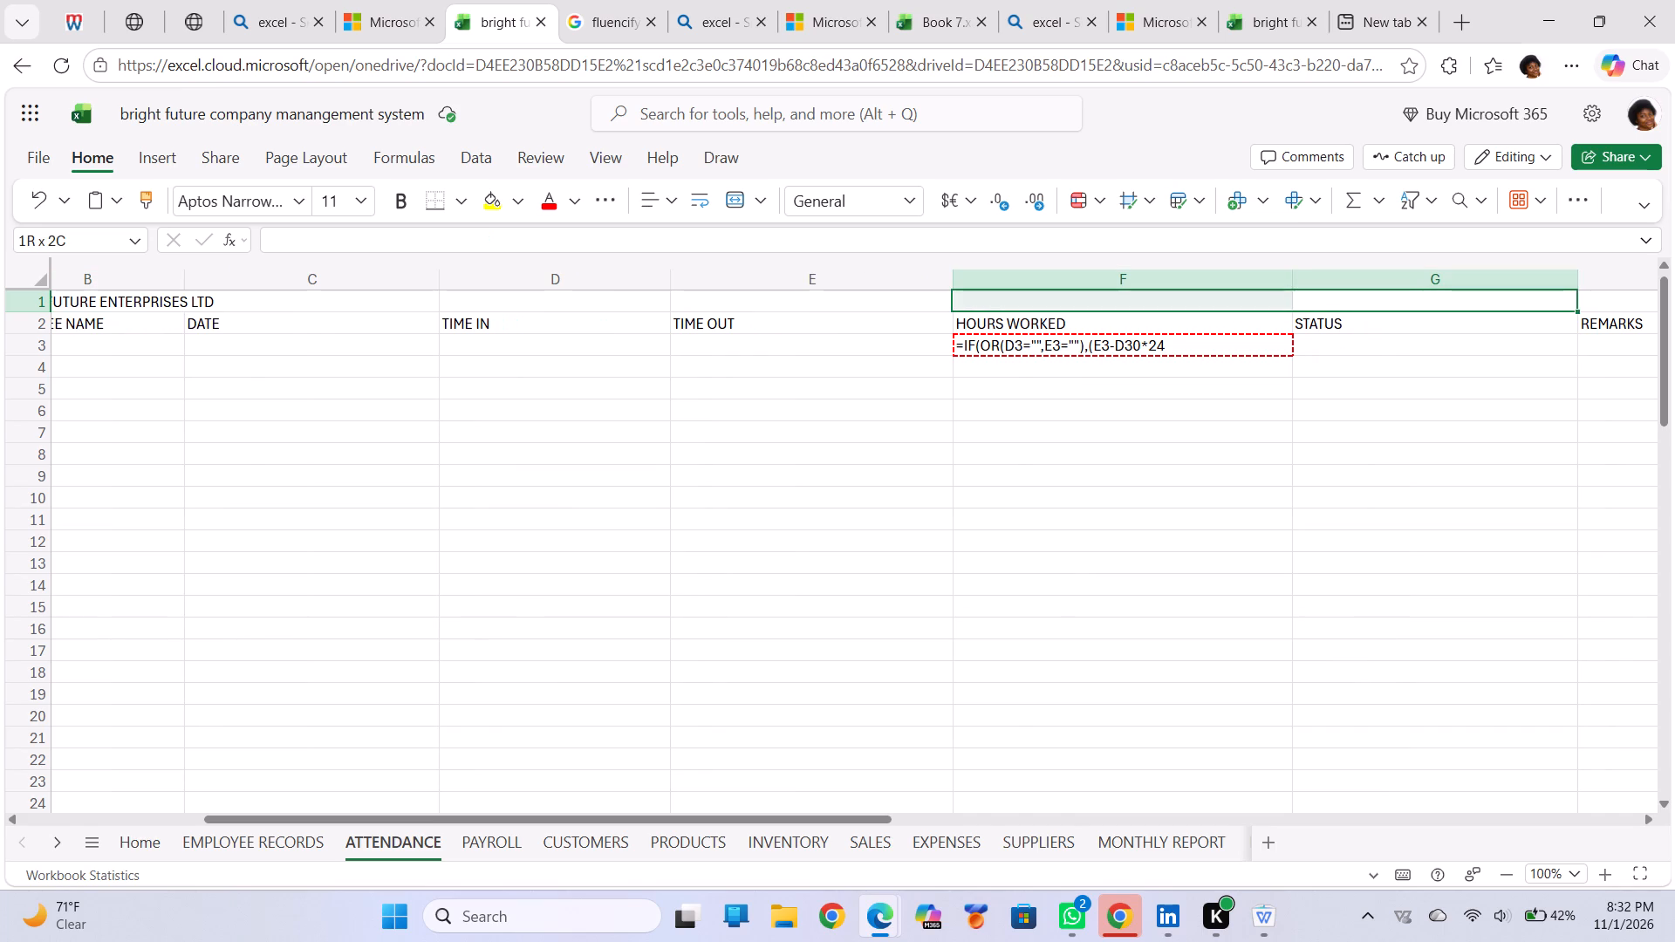
pyautogui.moveTo(1282, 290); pyautogui.dragTo(1282, 279)
pyautogui.moveTo(1290, 287); pyautogui.dragTo(1290, 288)
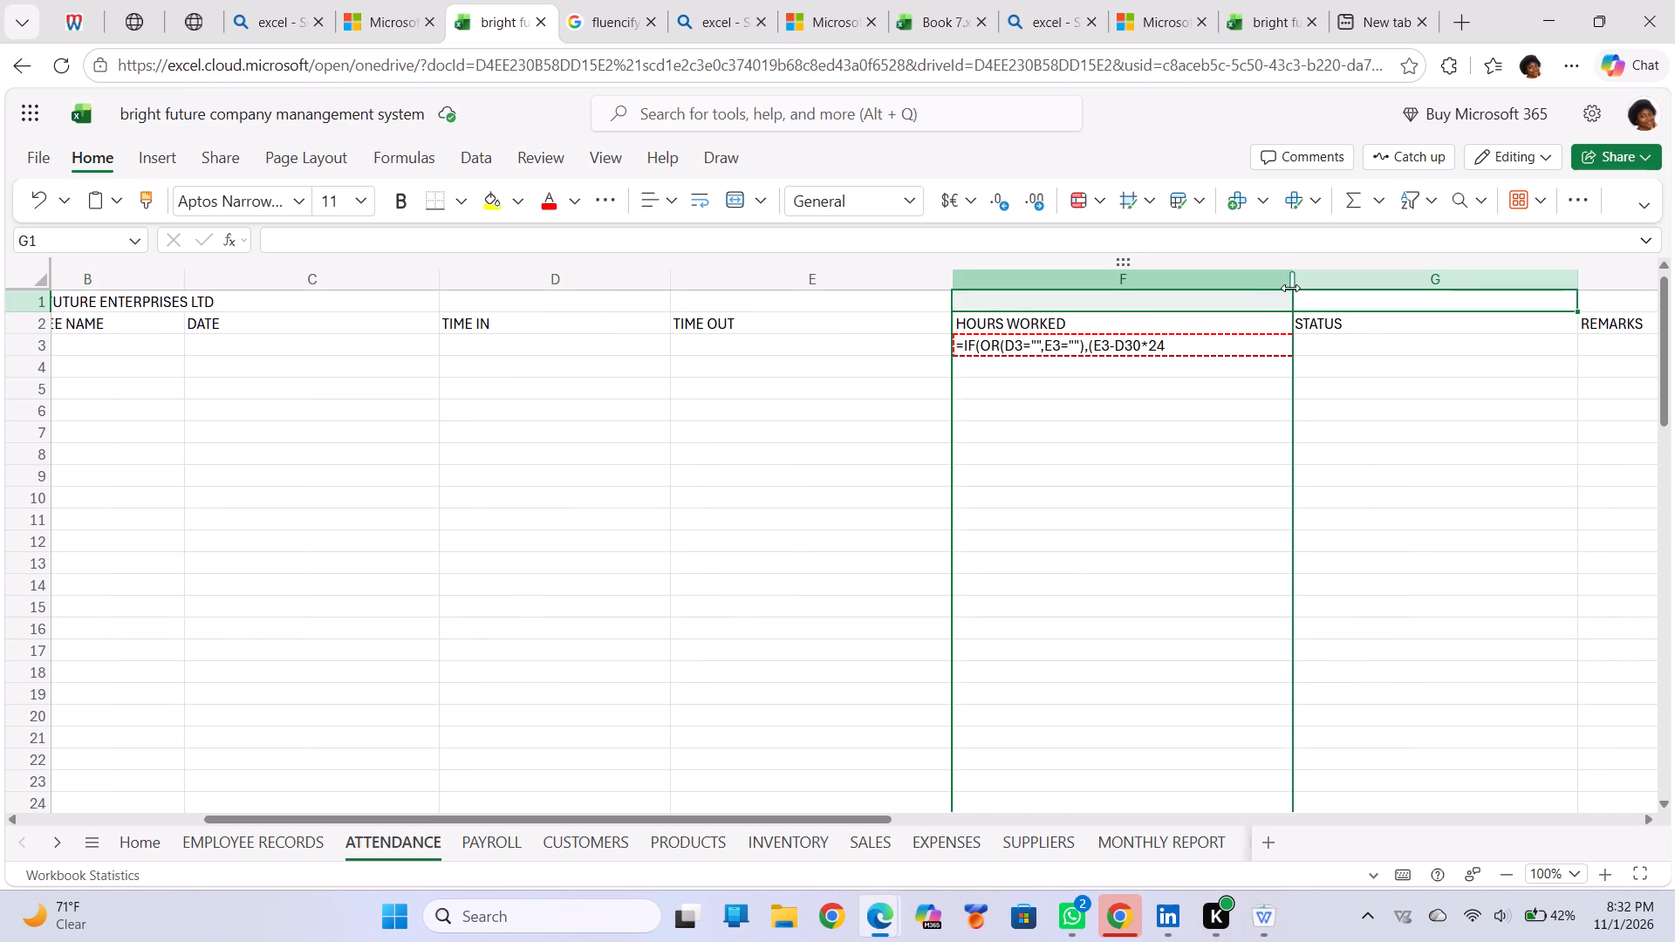
pyautogui.moveTo(1290, 288); pyautogui.dragTo(1322, 285)
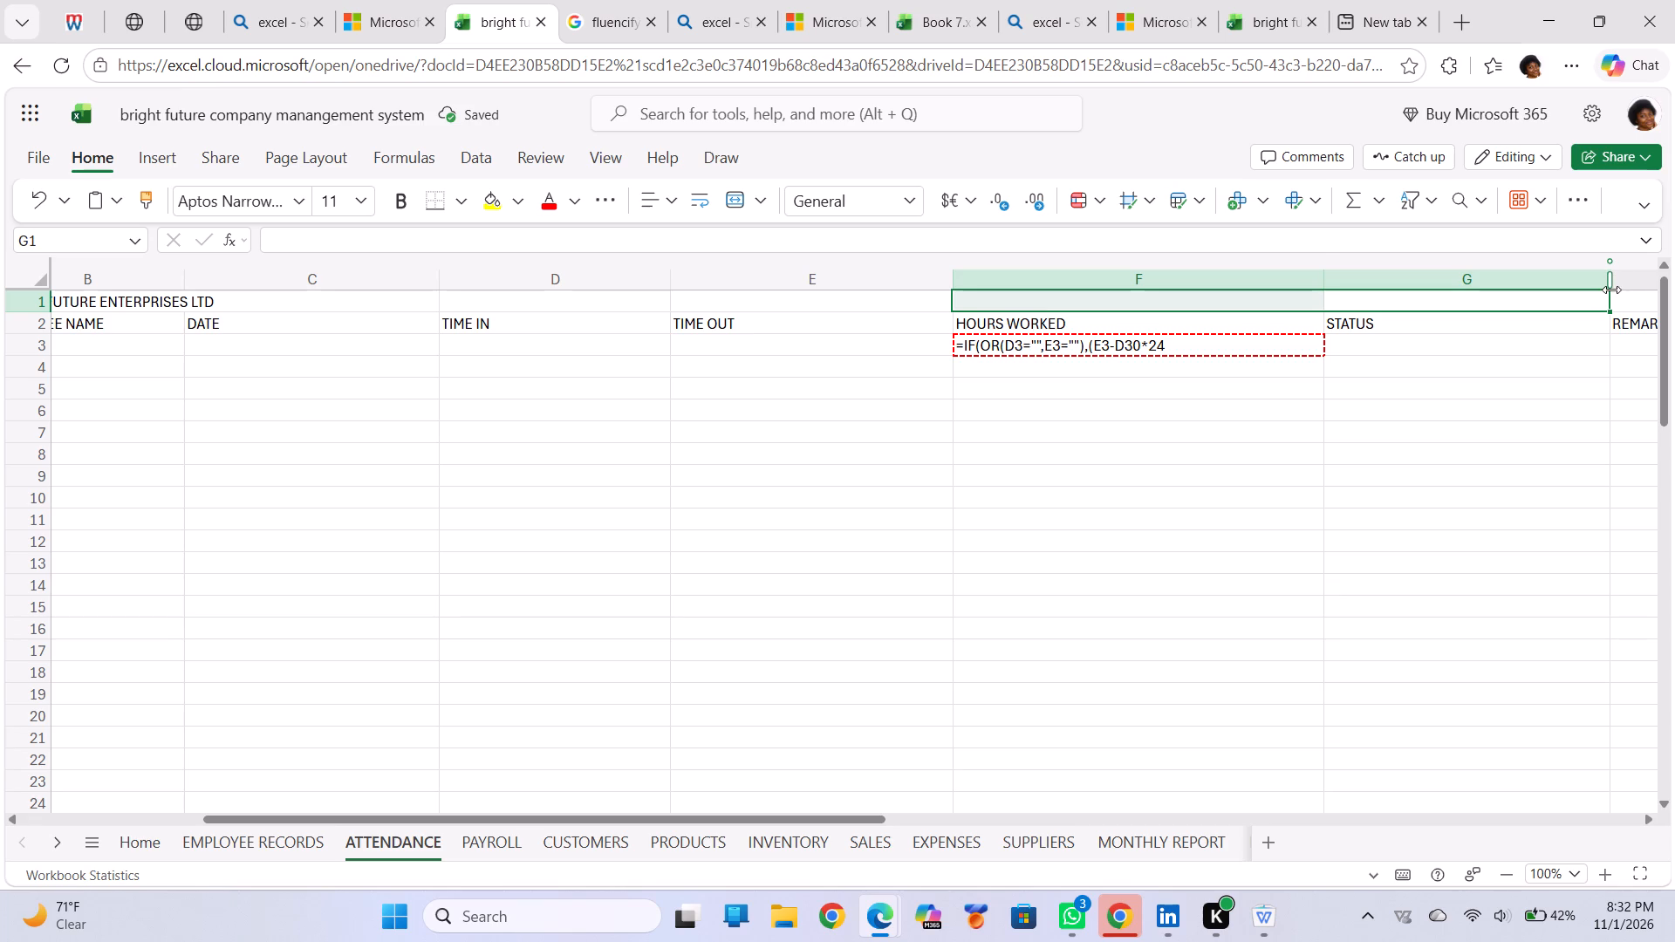
# Widen column G, which holds the STATUS header, until it is slightly wider than the HOURS WORKED column.
pyautogui.moveTo(1609, 290); pyautogui.dragTo(1674, 292)
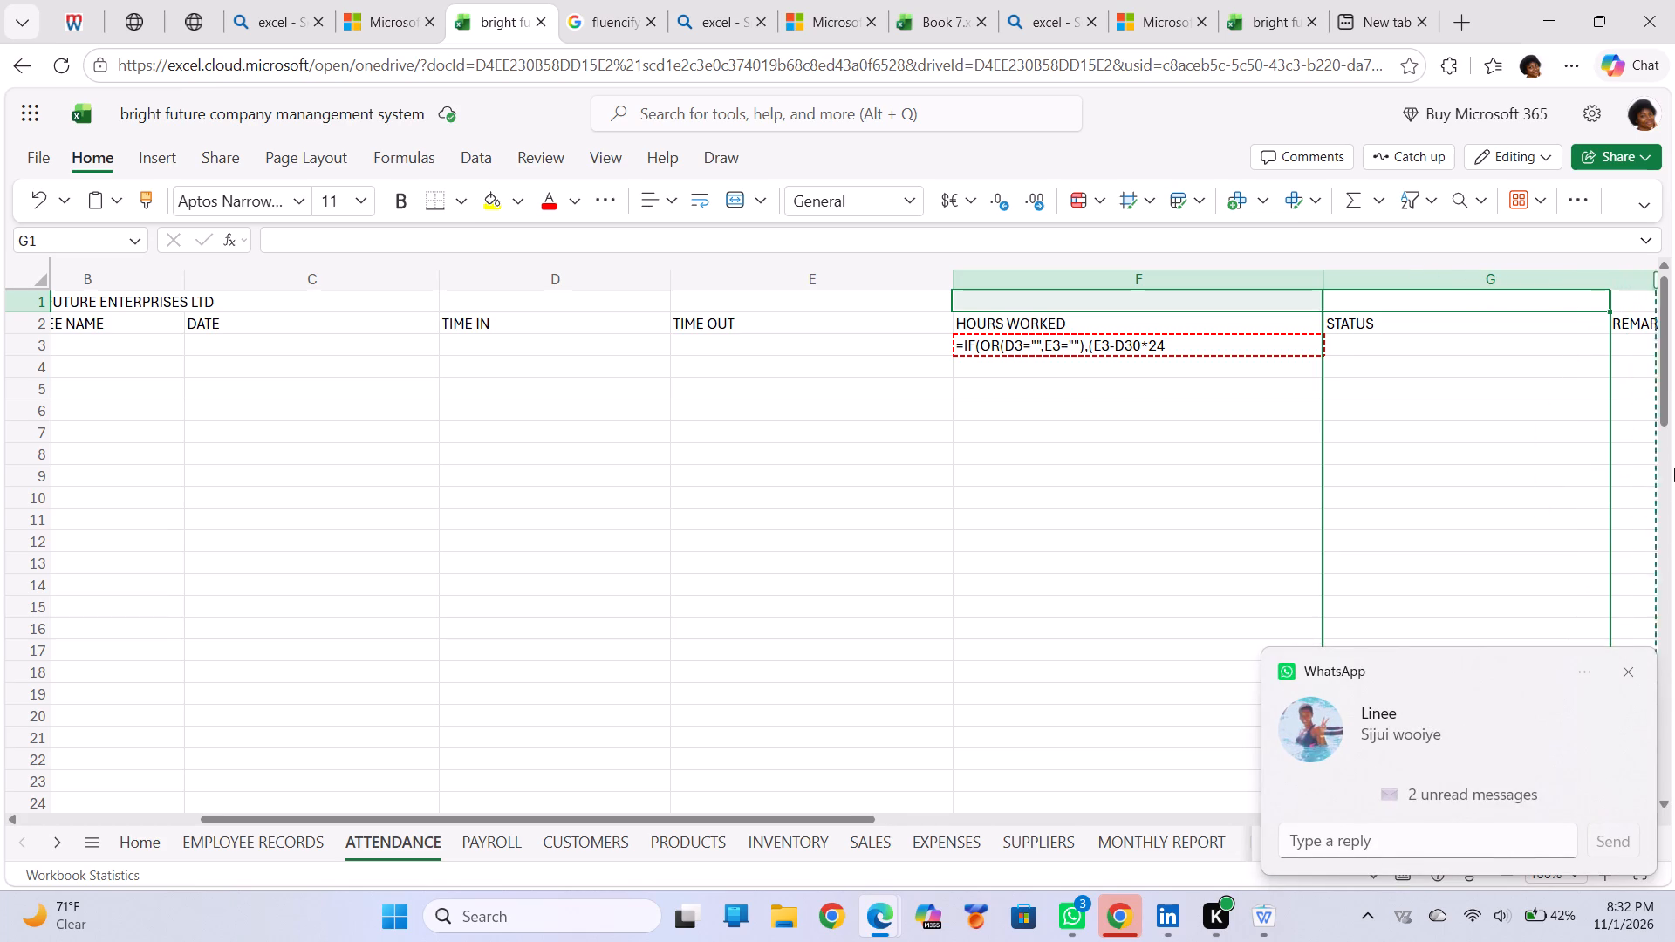
pyautogui.hscroll(-2, 1674, 467)
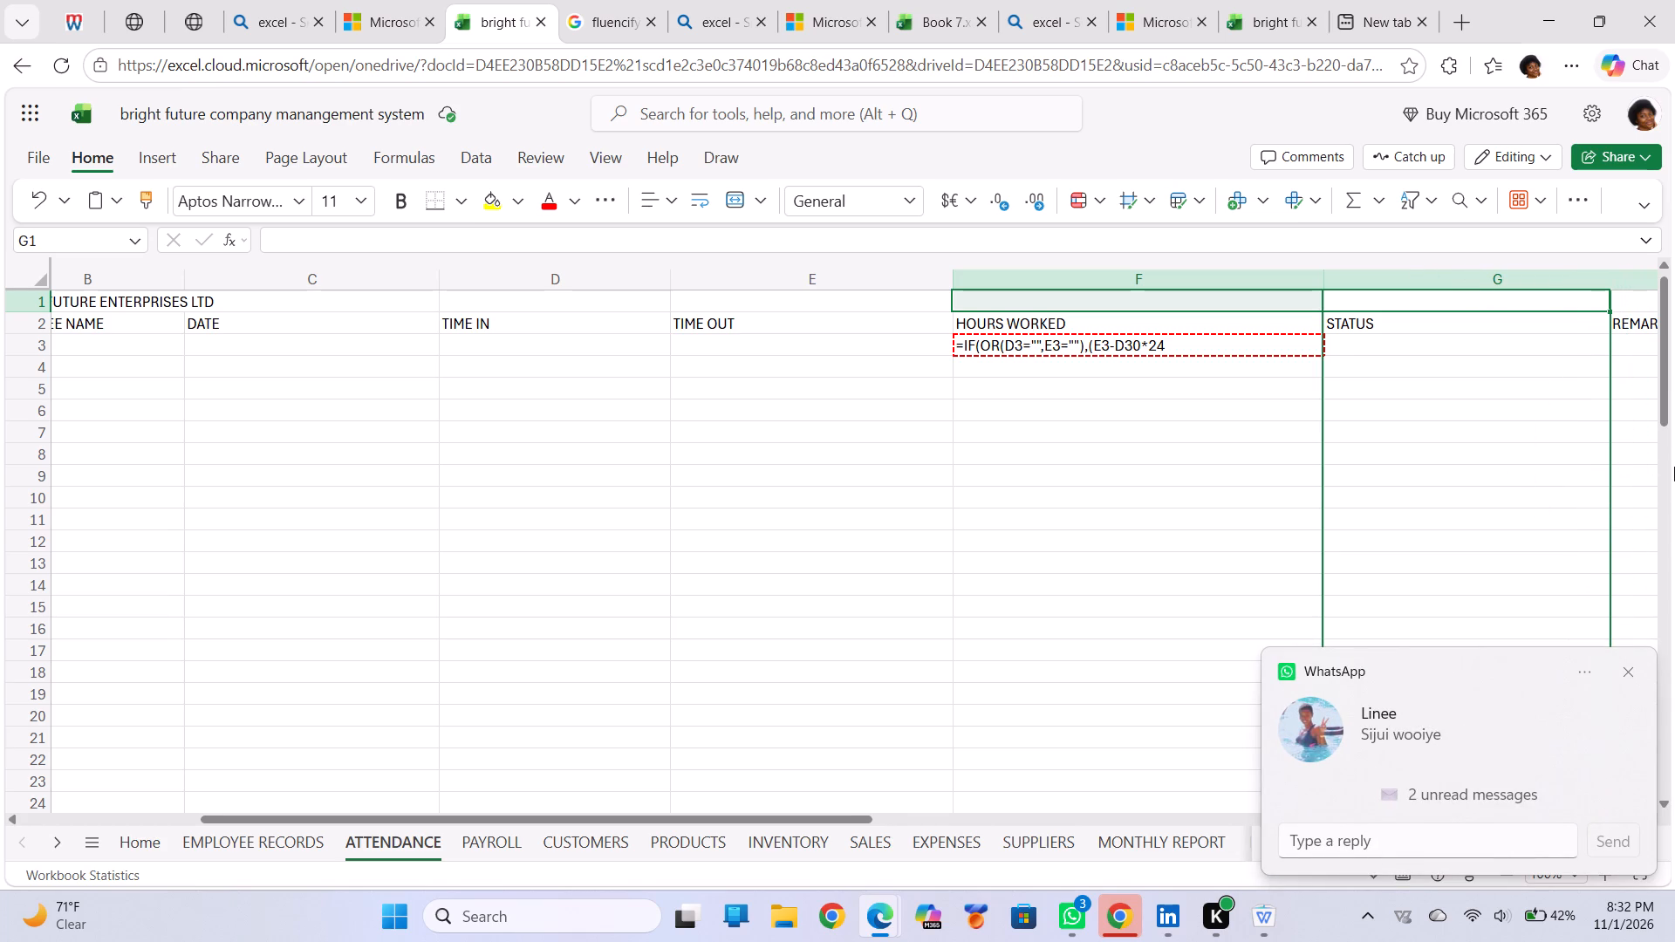
pyautogui.click(1674, 301)
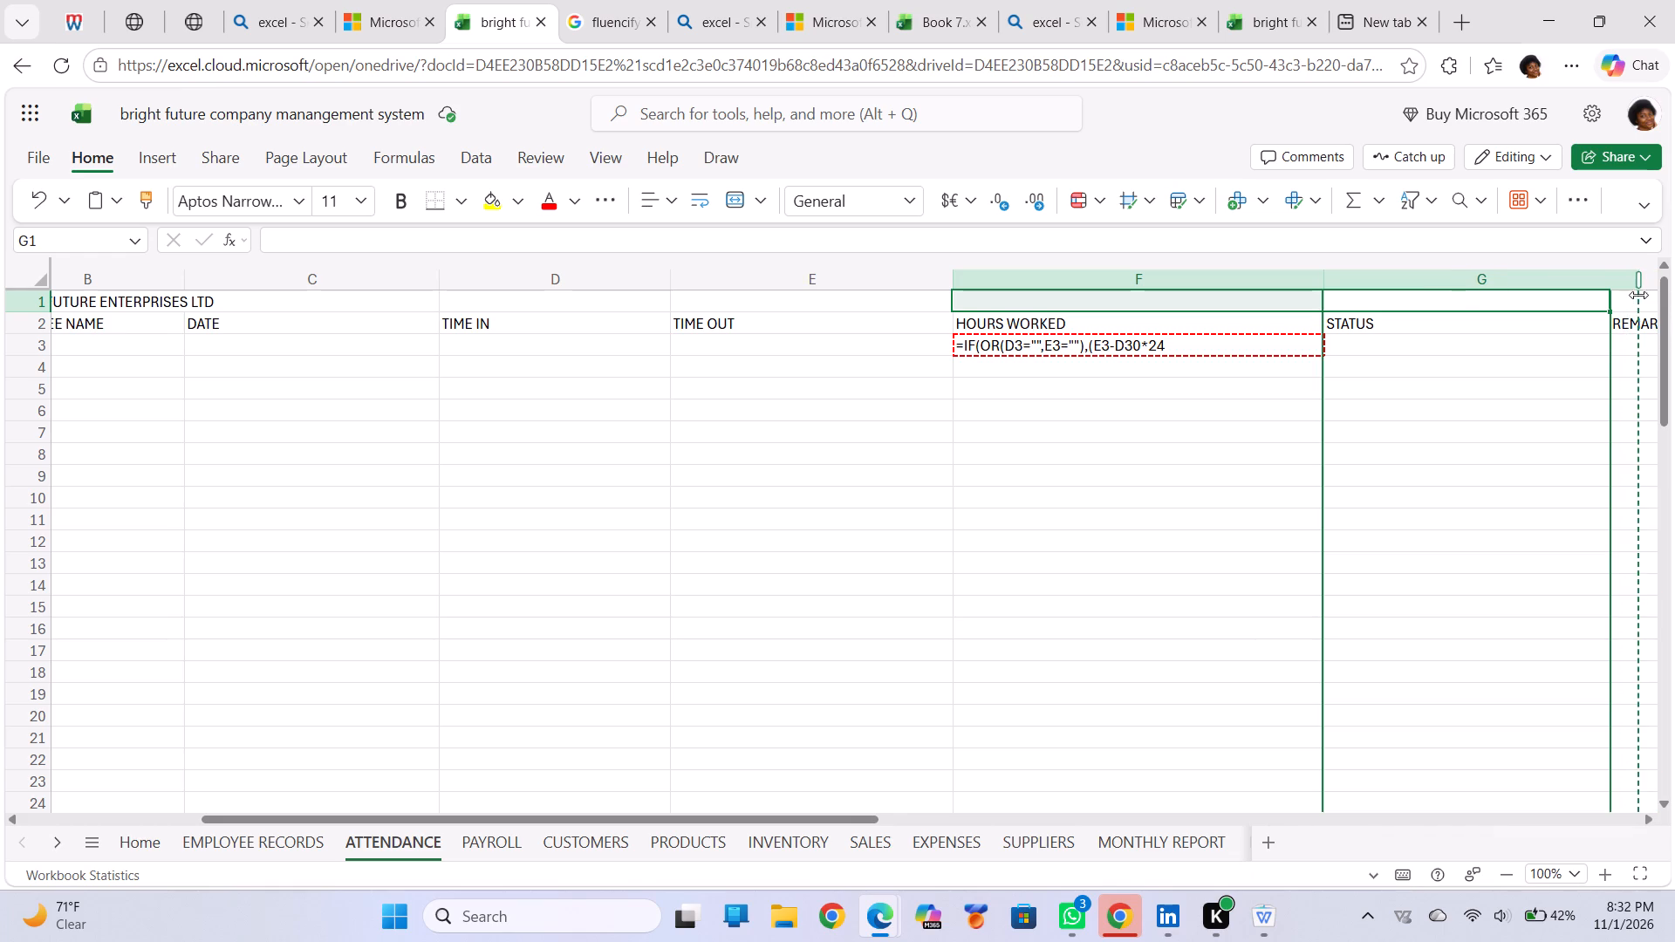
pyautogui.click(1638, 290)
pyautogui.click(1638, 290)
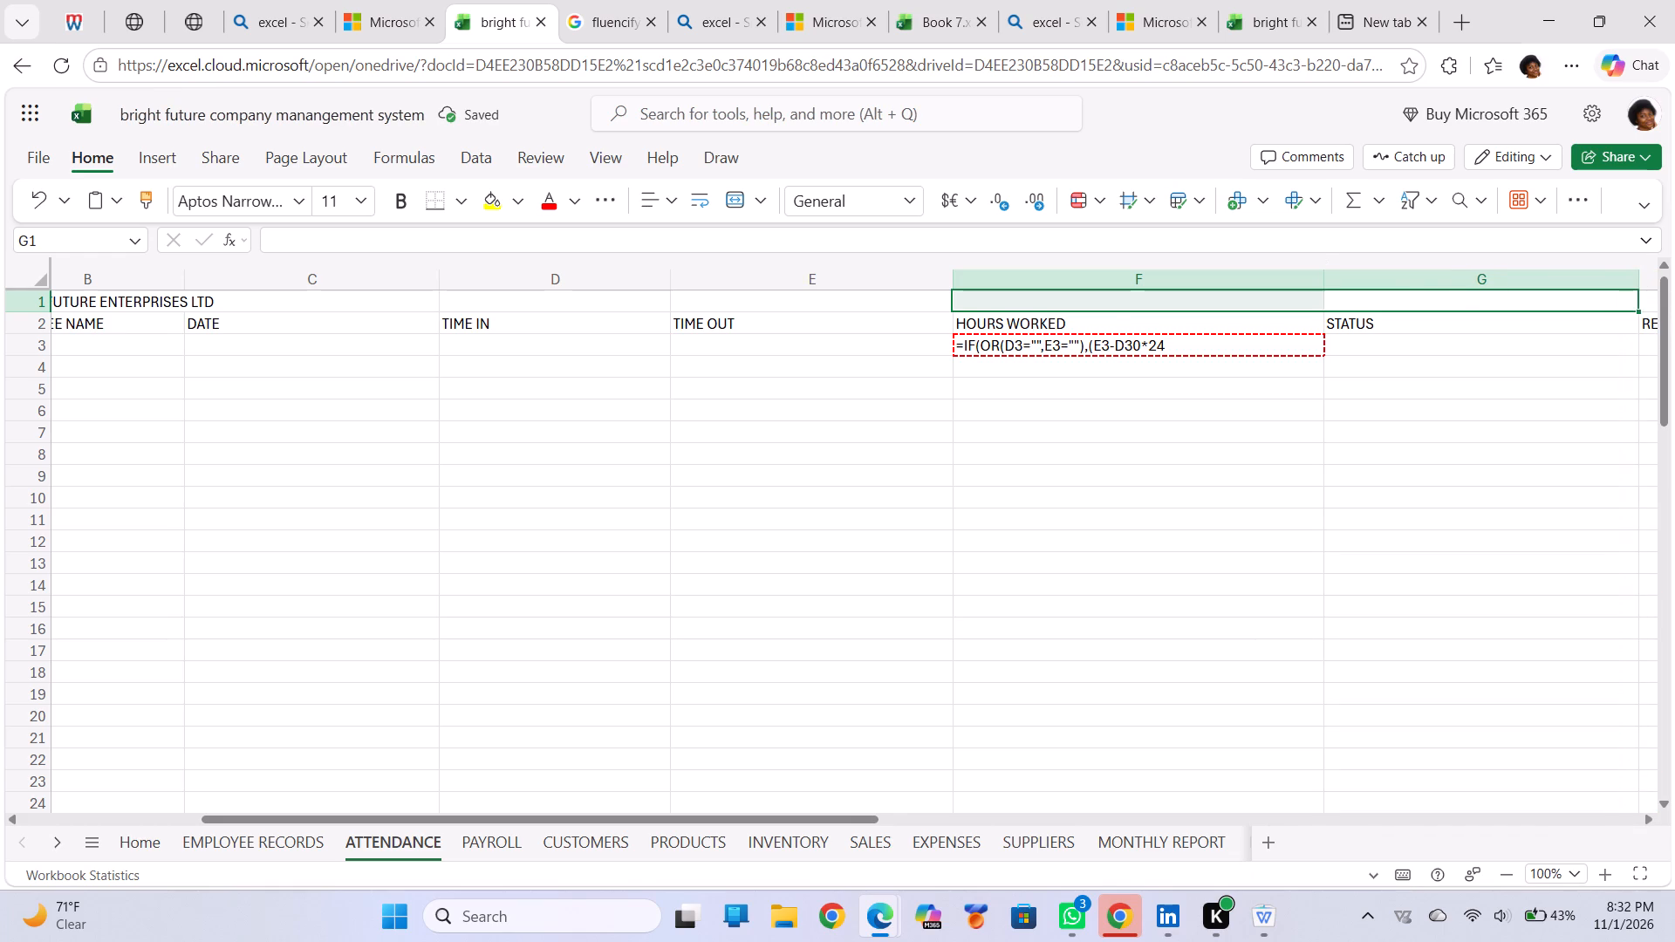
pyautogui.hscroll(-7, 1576, 385)
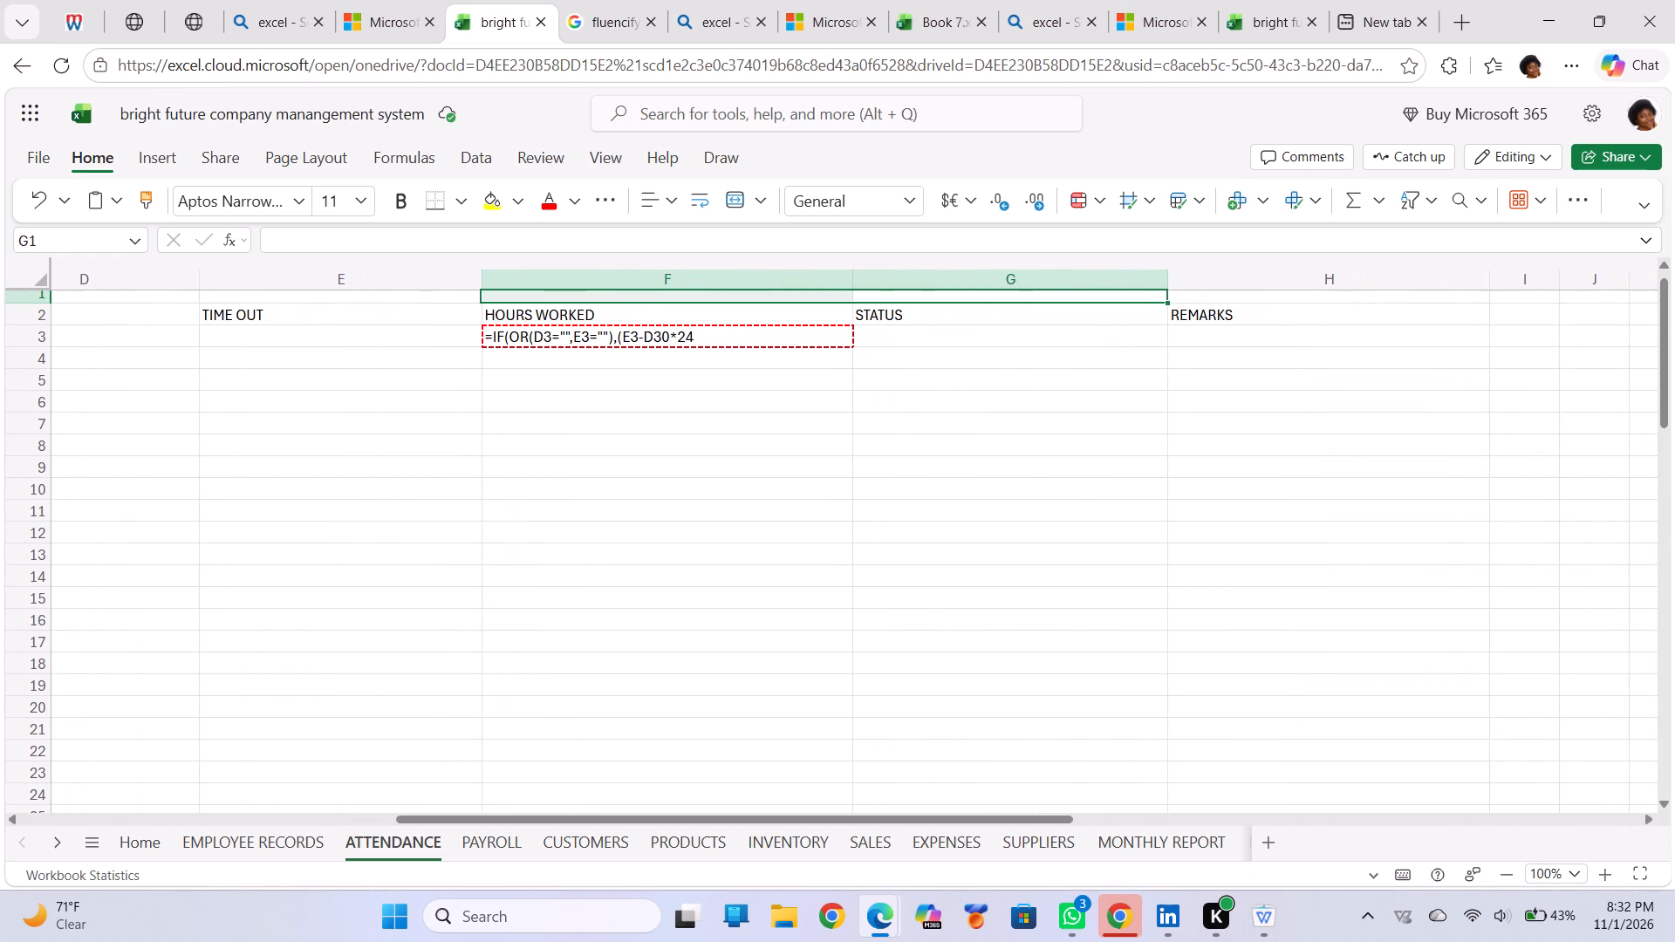
pyautogui.hscroll(-1, 1576, 385)
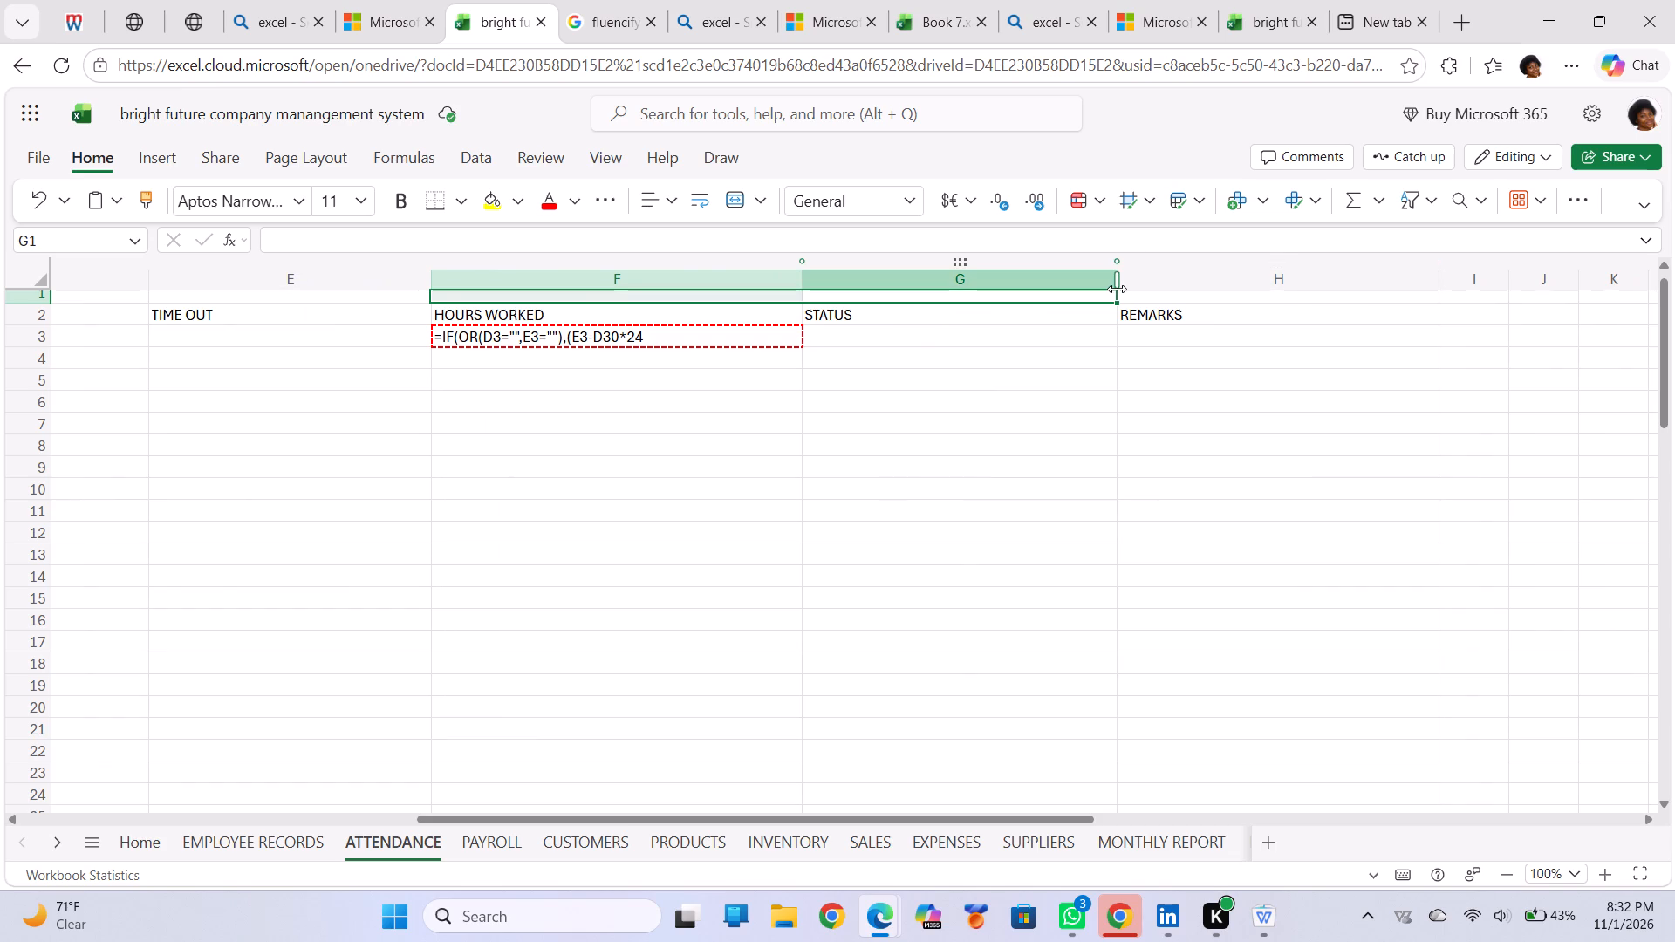
pyautogui.moveTo(1117, 289); pyautogui.dragTo(1183, 289)
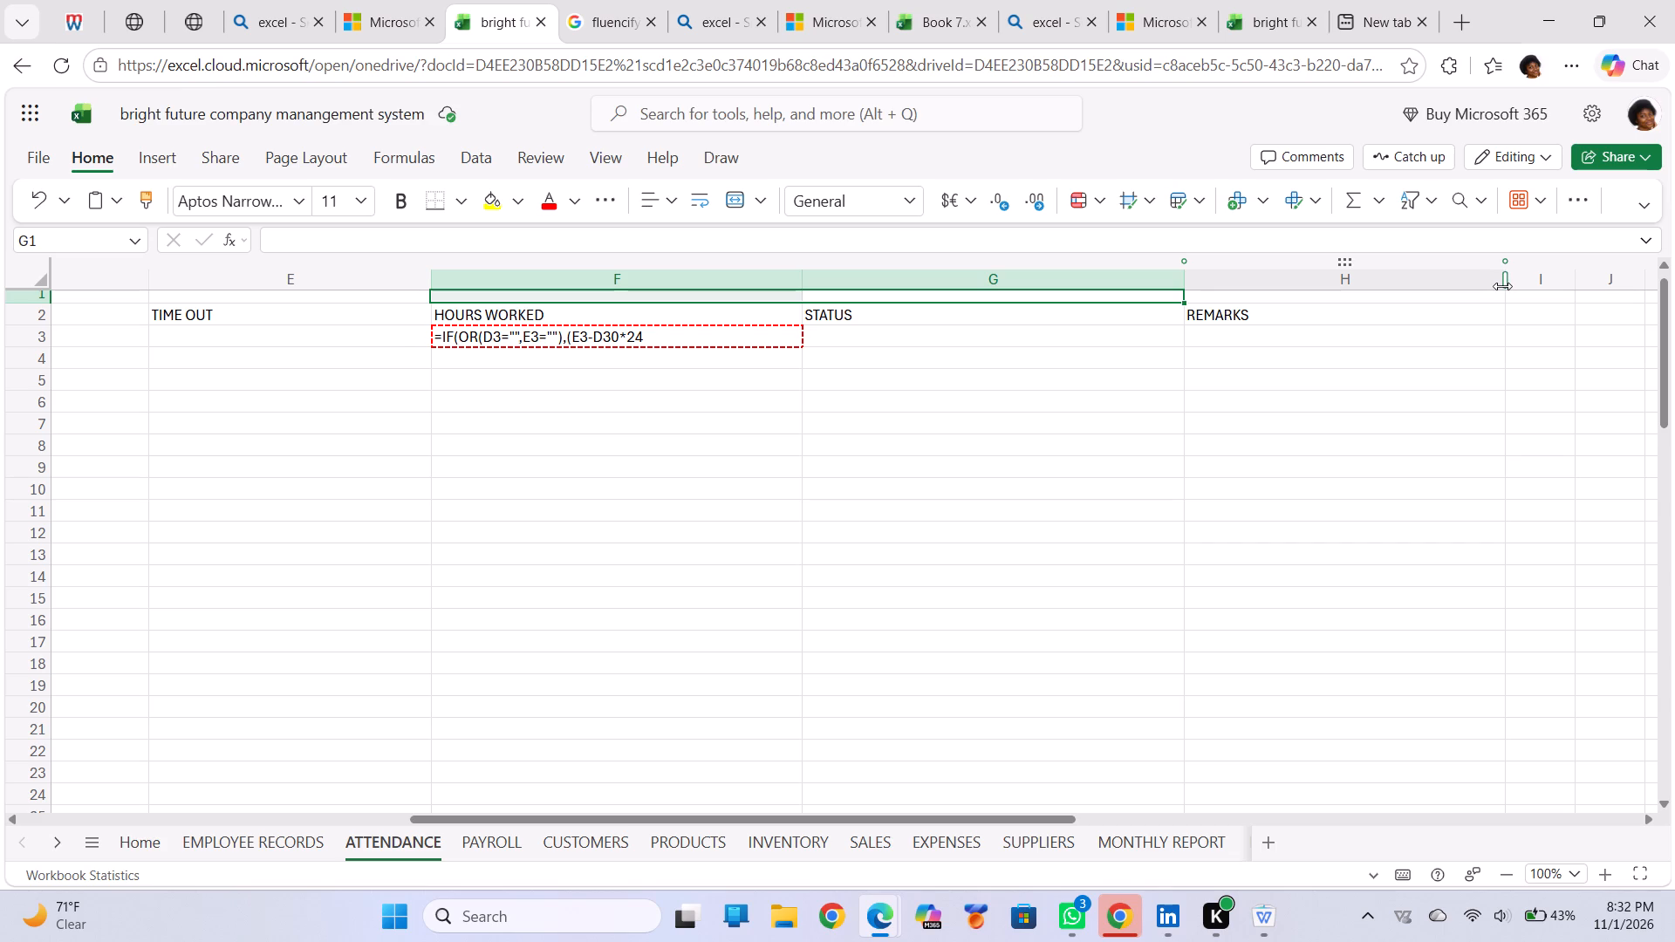
# Widen column H, which holds the REMARKS header, until it is wider than the STATUS column.
pyautogui.moveTo(1502, 286); pyautogui.dragTo(1566, 285)
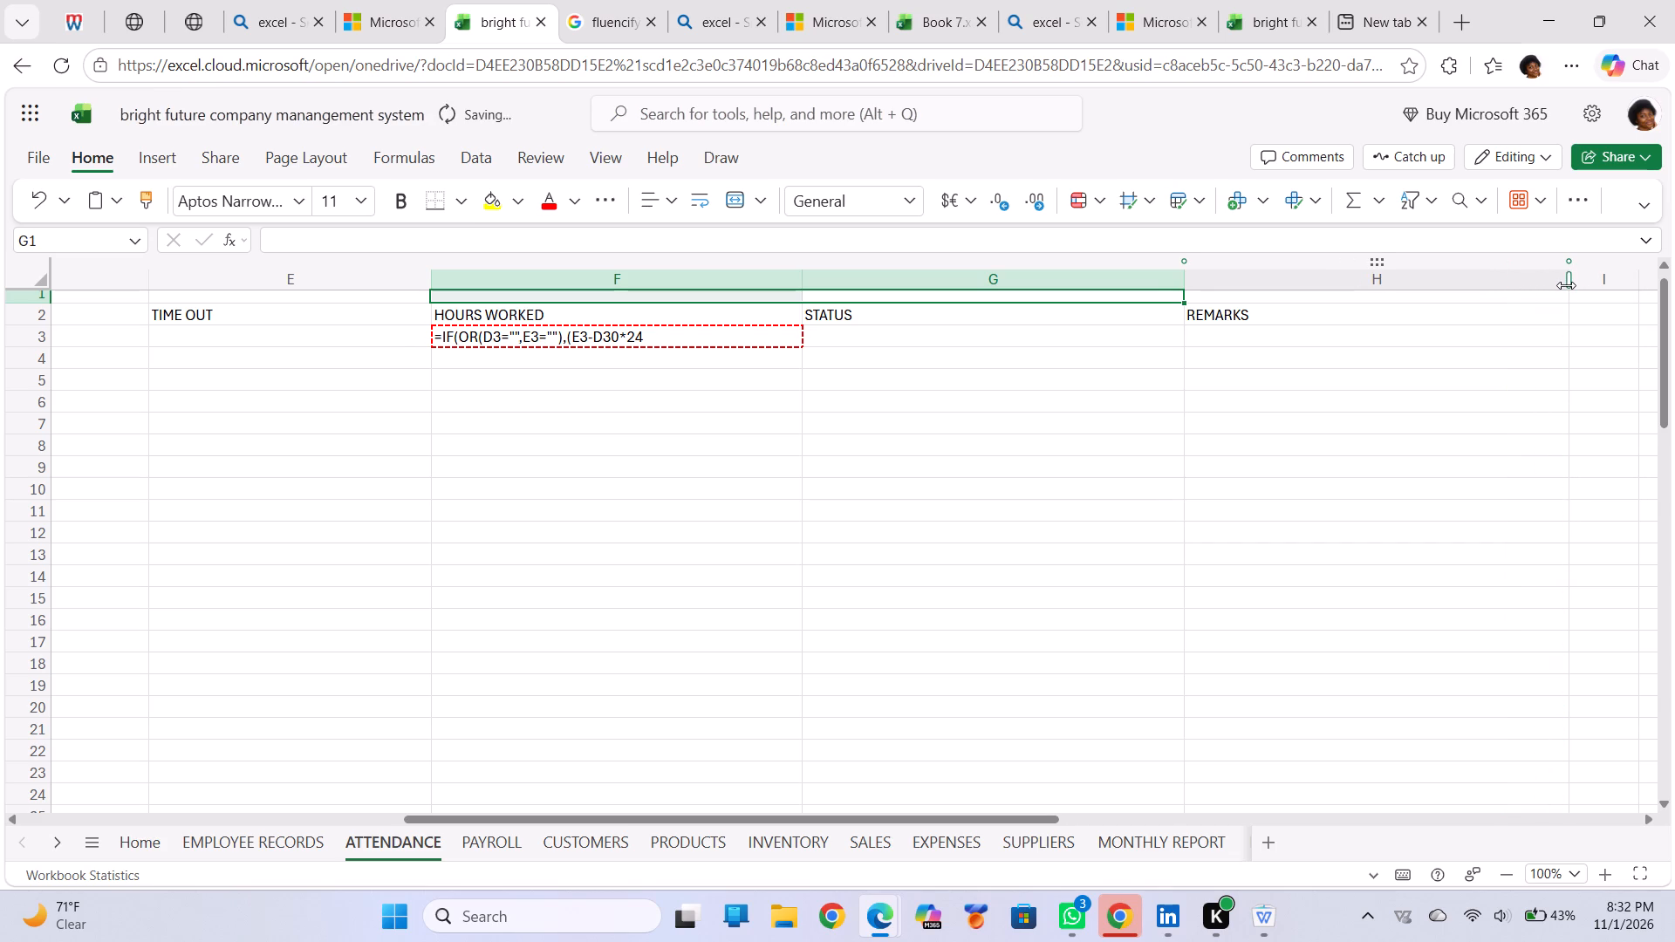
pyautogui.moveTo(1566, 285); pyautogui.dragTo(1599, 286)
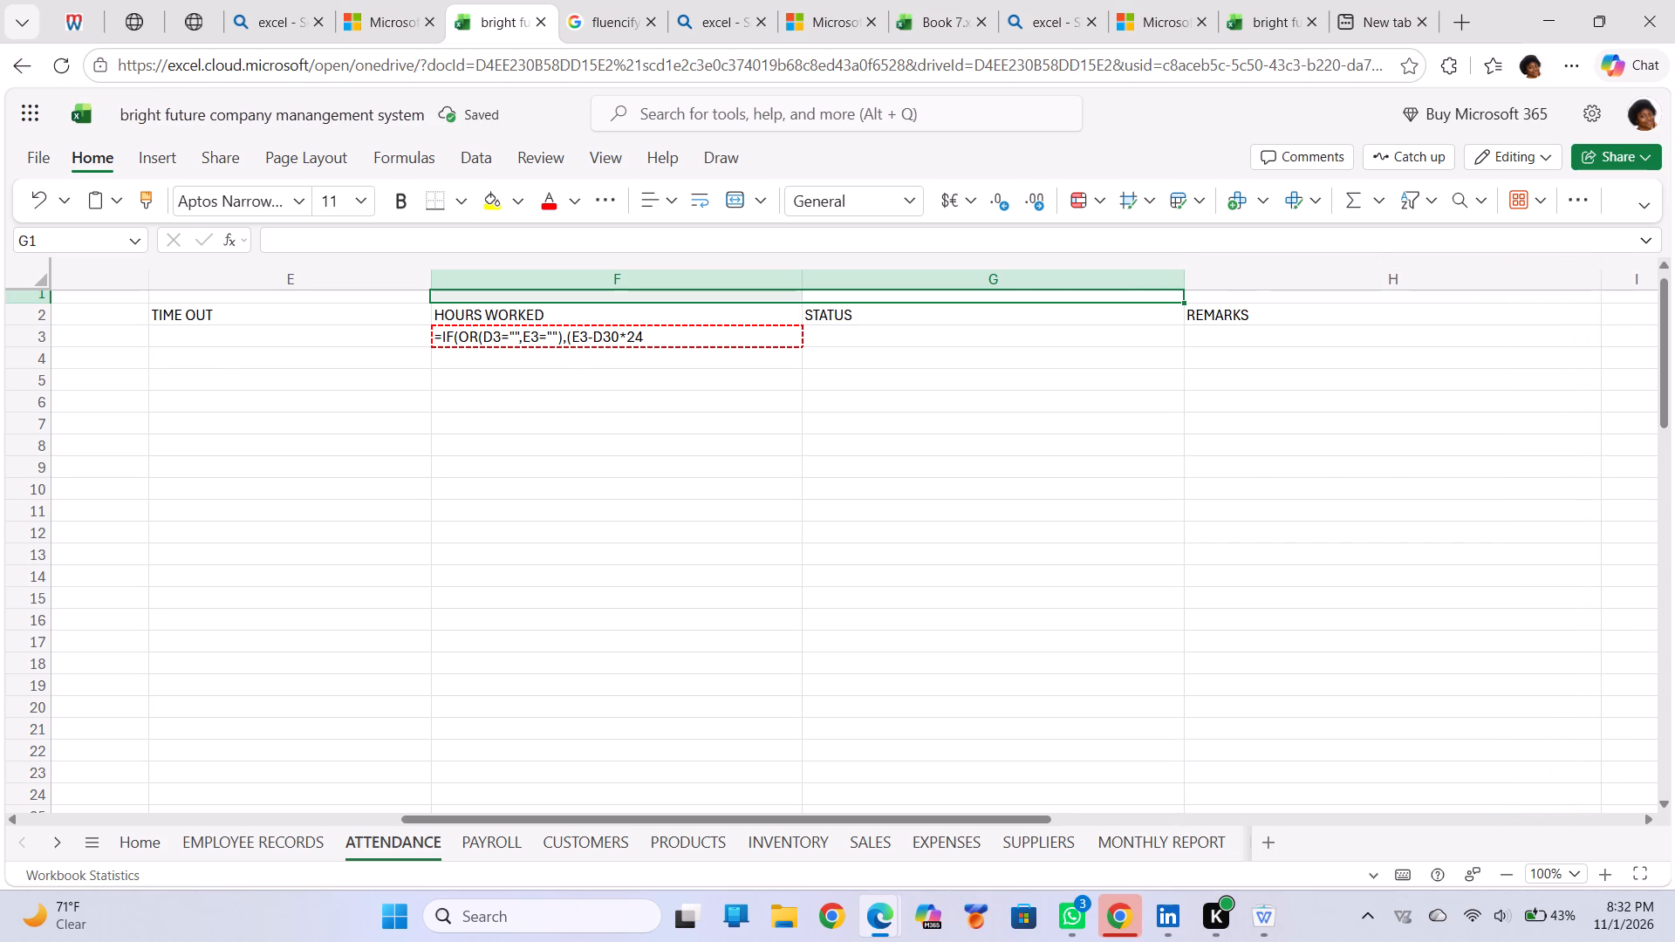
# Delete the BRIGHT FUTURE ENTERPRISES LTD title from cell B1.
pyautogui.hscroll(9, 285, 334)
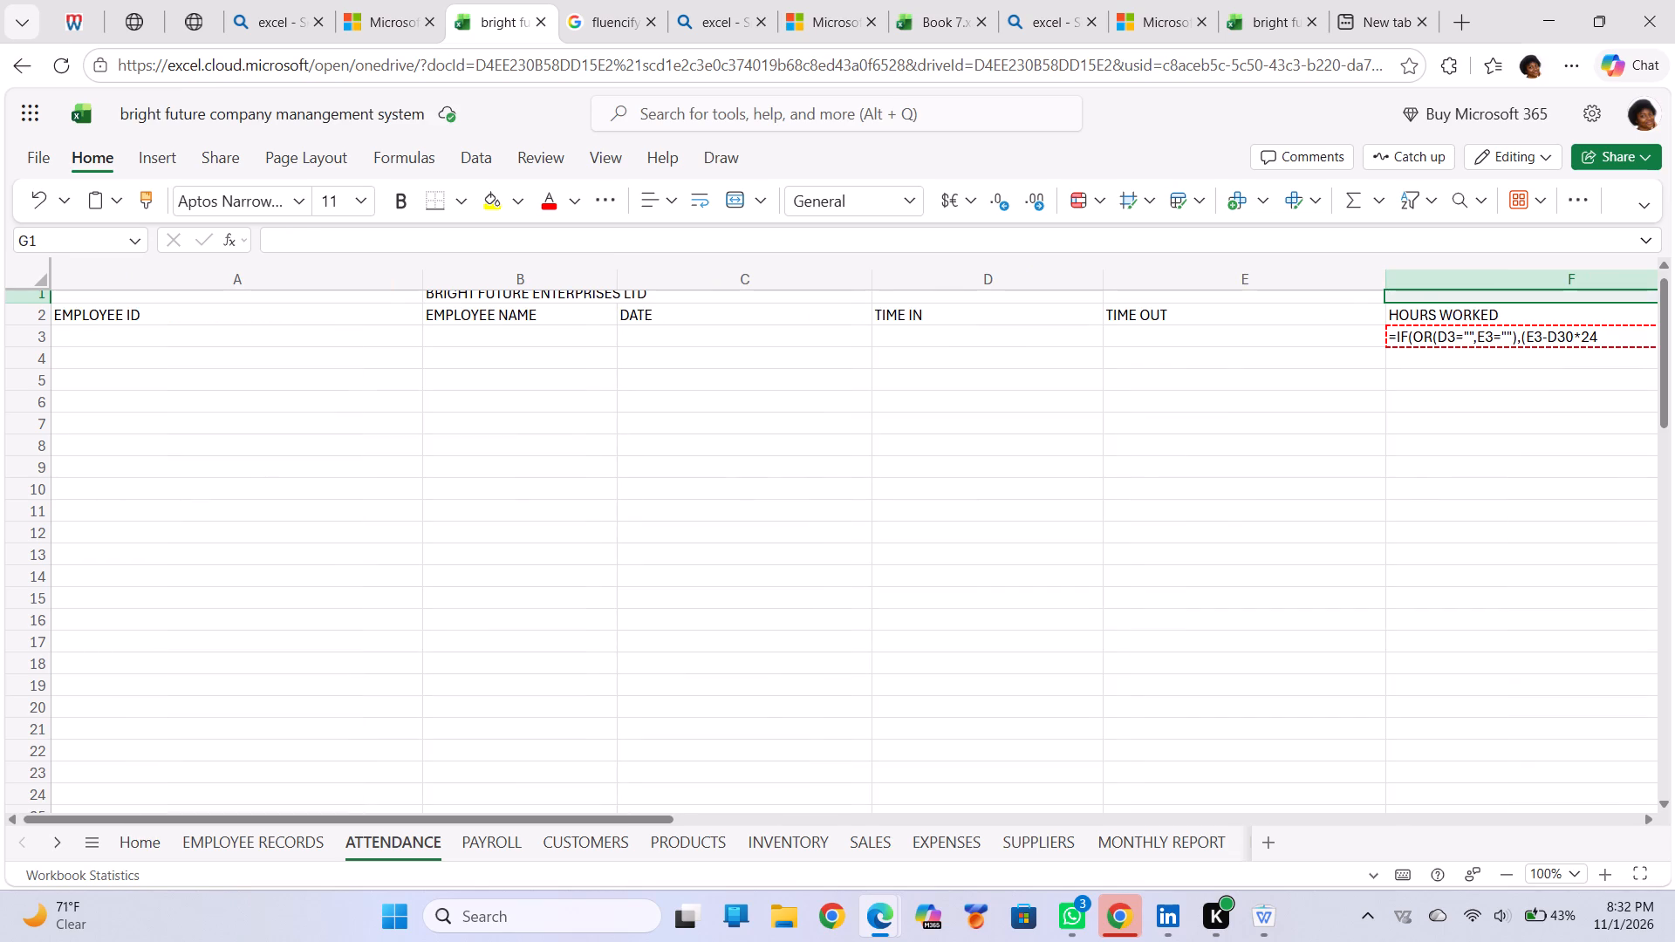
pyautogui.hscroll(1, 285, 334)
pyautogui.scroll(2, 285, 334)
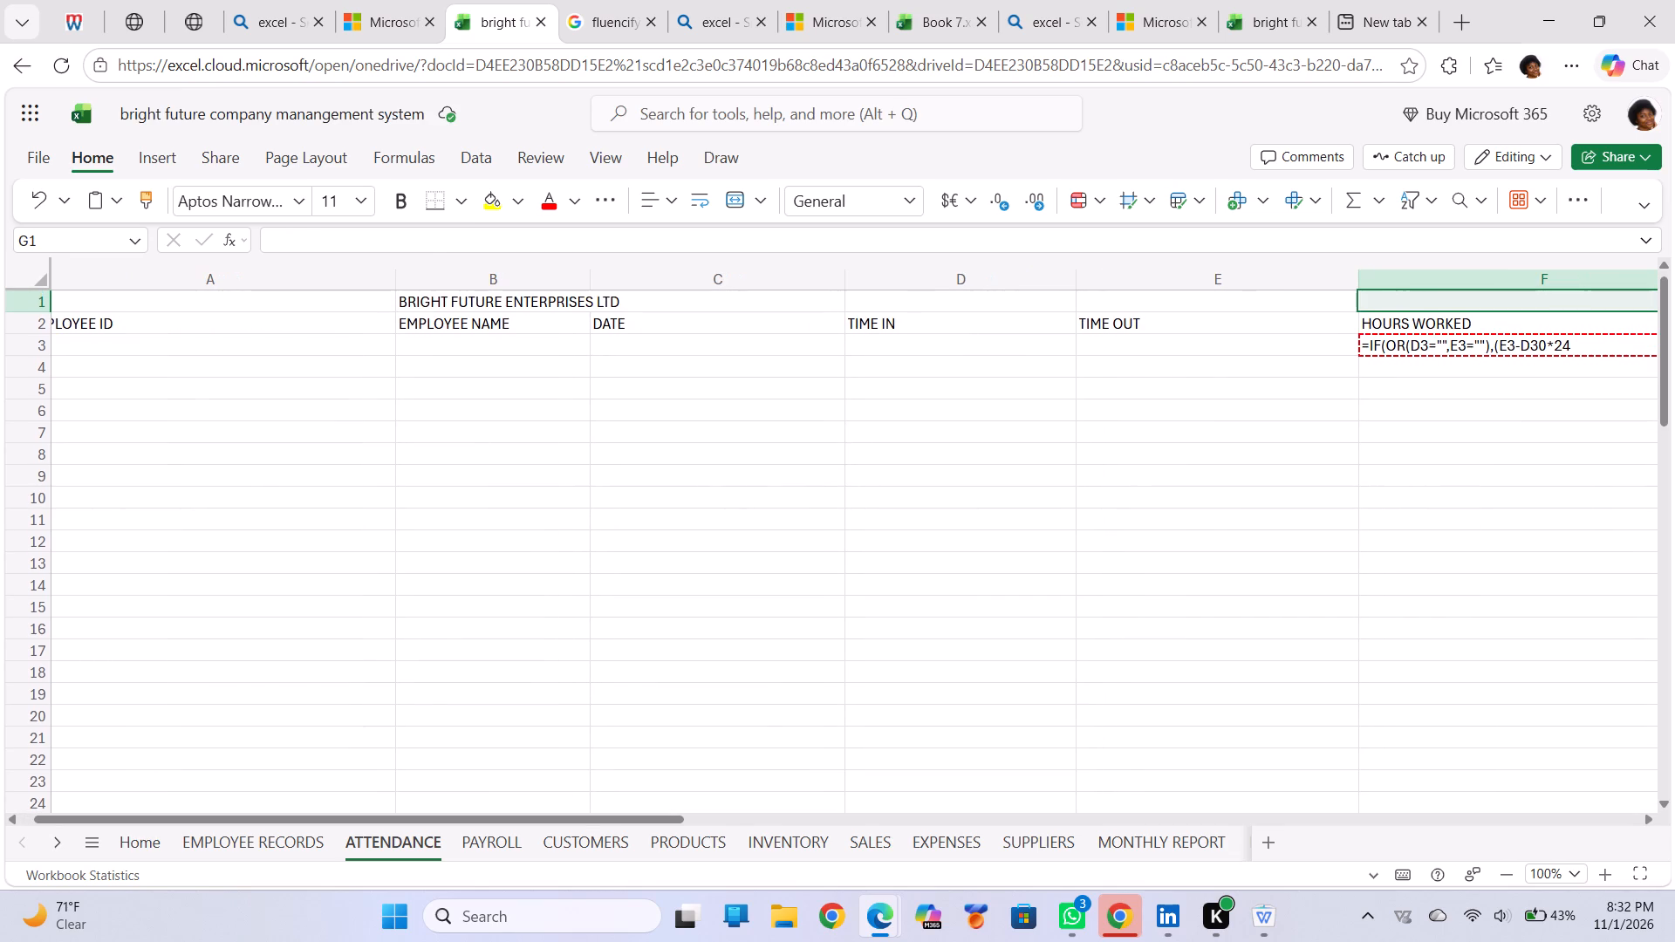
pyautogui.moveTo(593, 294); pyautogui.dragTo(585, 285)
pyautogui.click(292, 304)
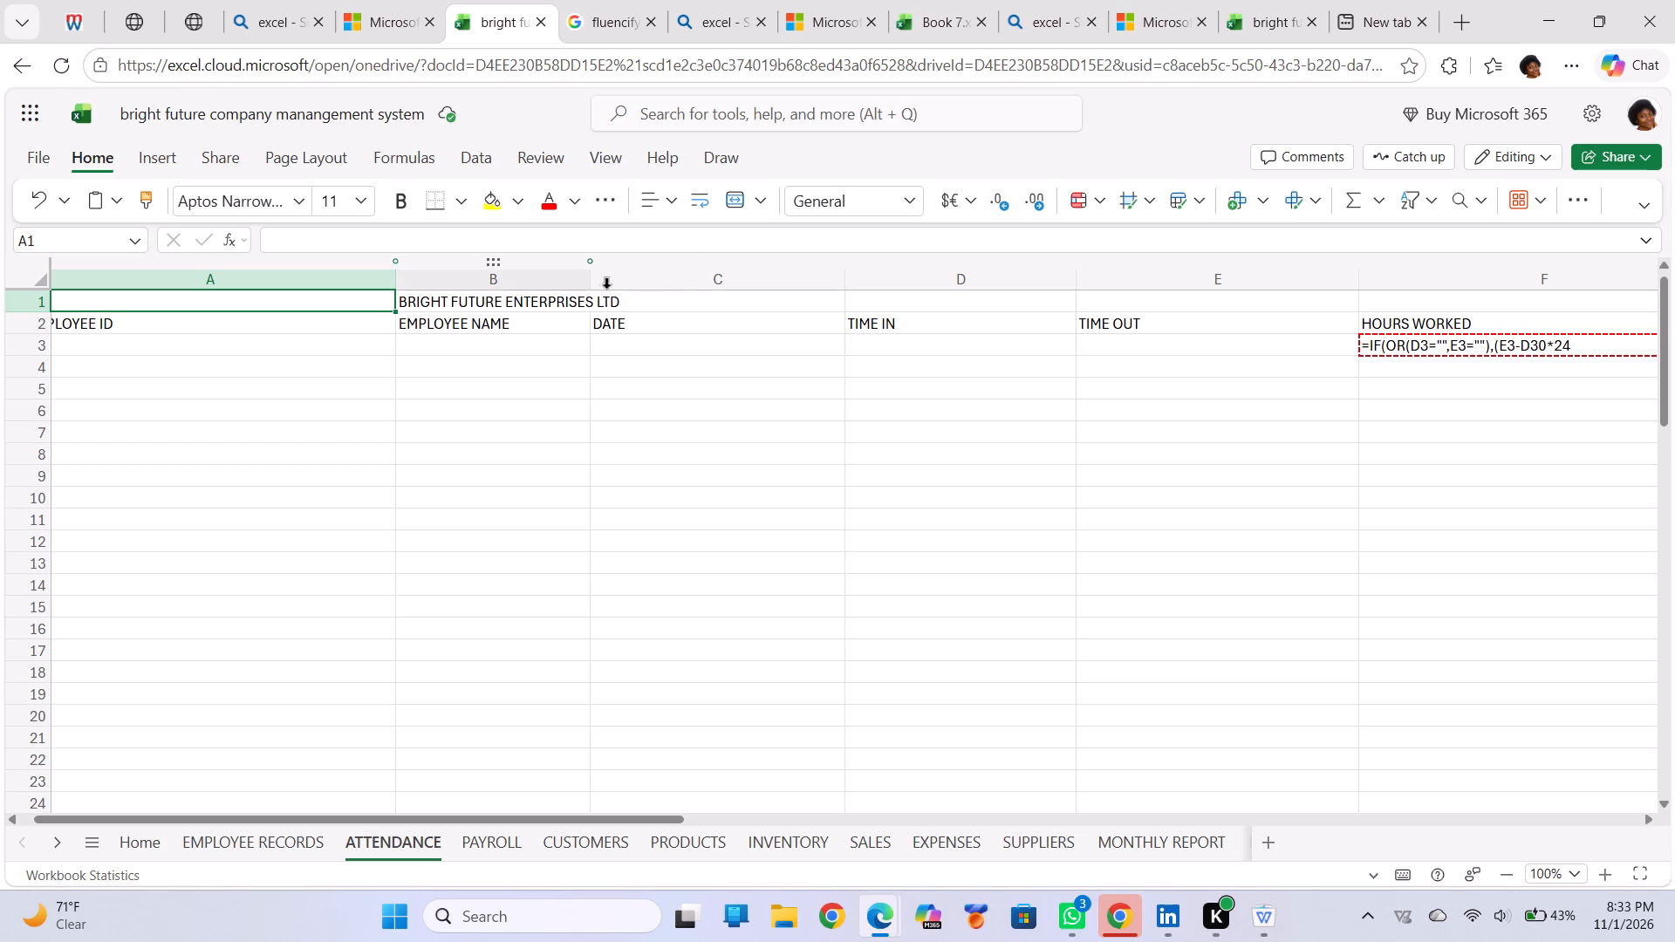
pyautogui.doubleClick(572, 301)
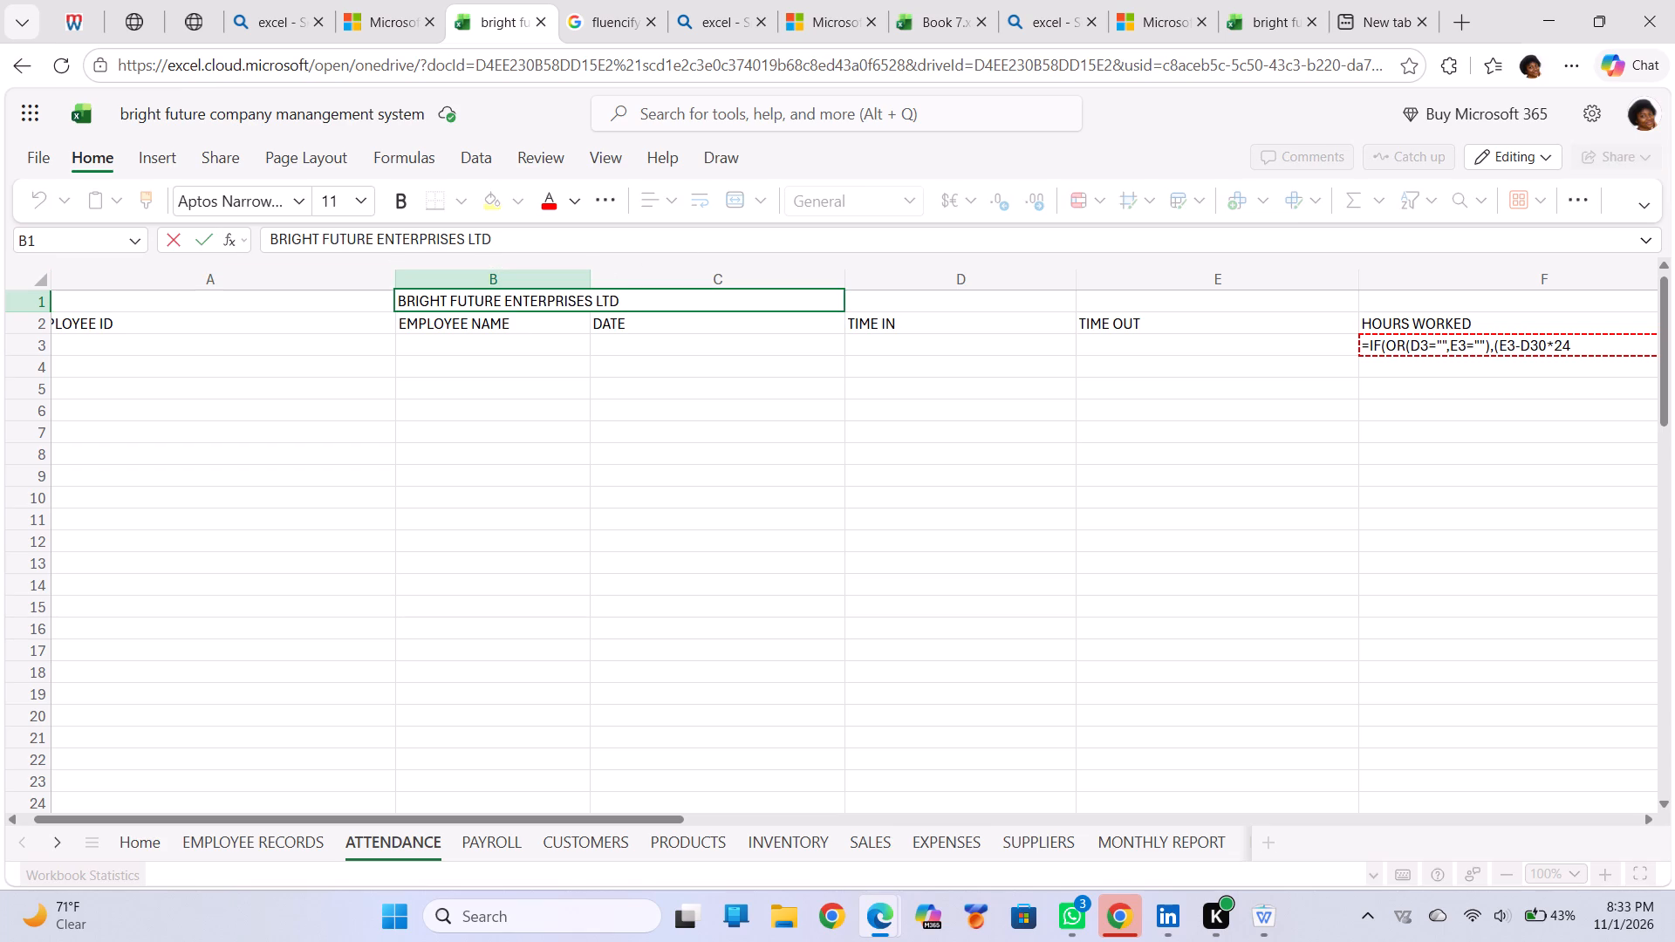
pyautogui.tripleClick(572, 301)
pyautogui.doubleClick(572, 301)
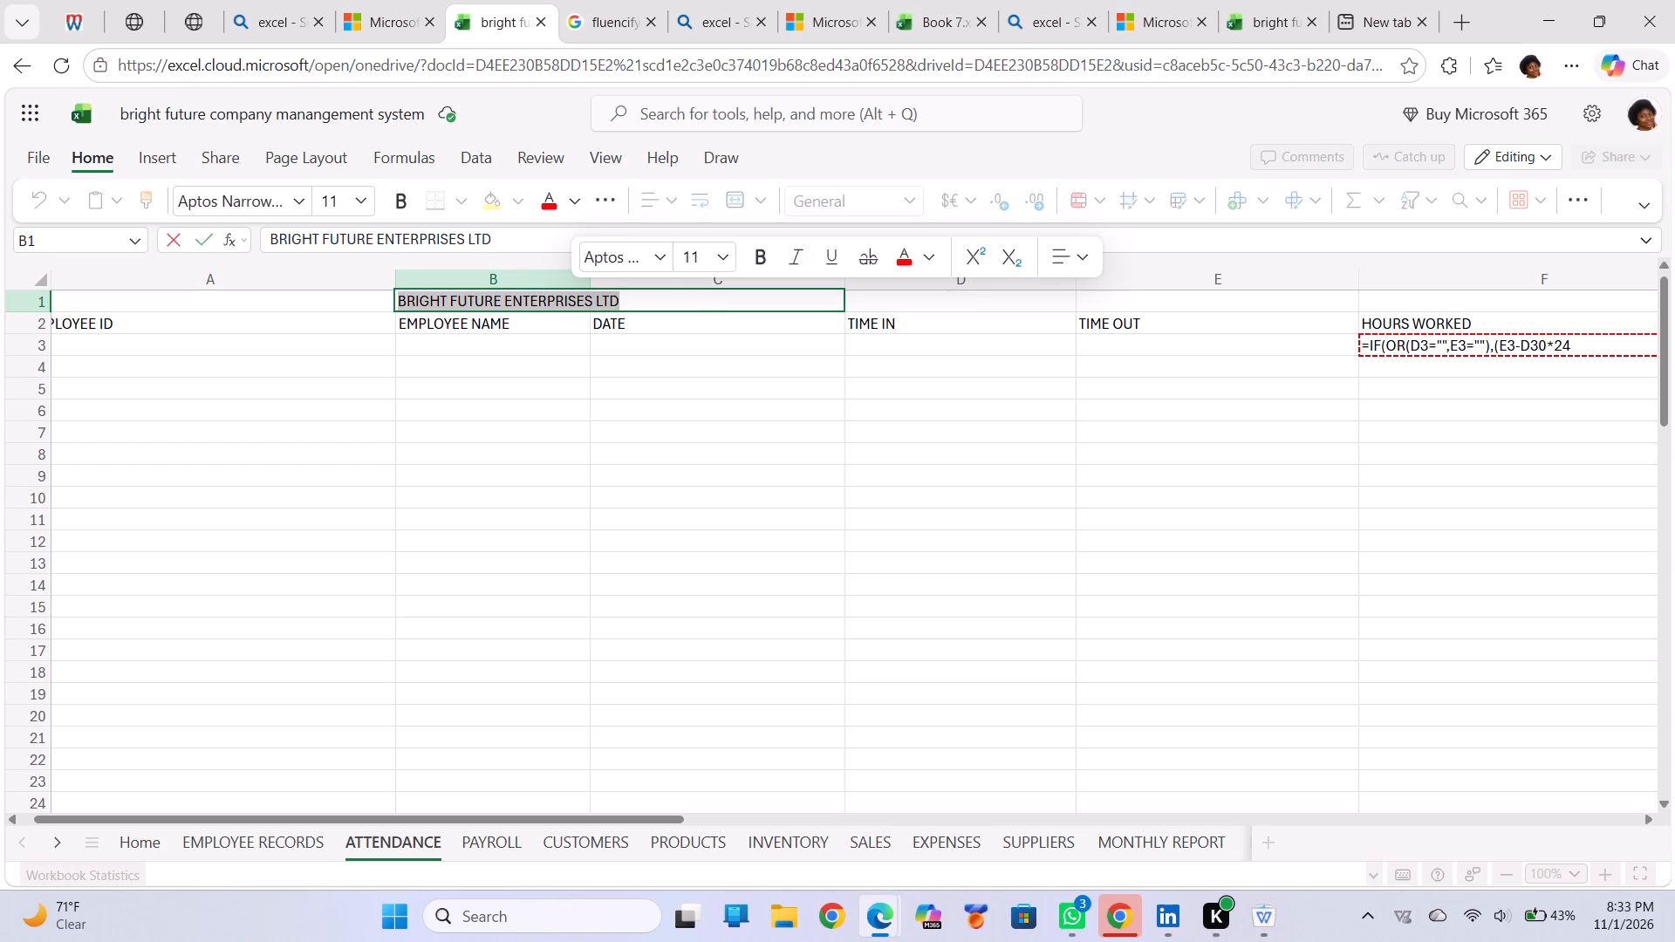
pyautogui.press('BackSpace')
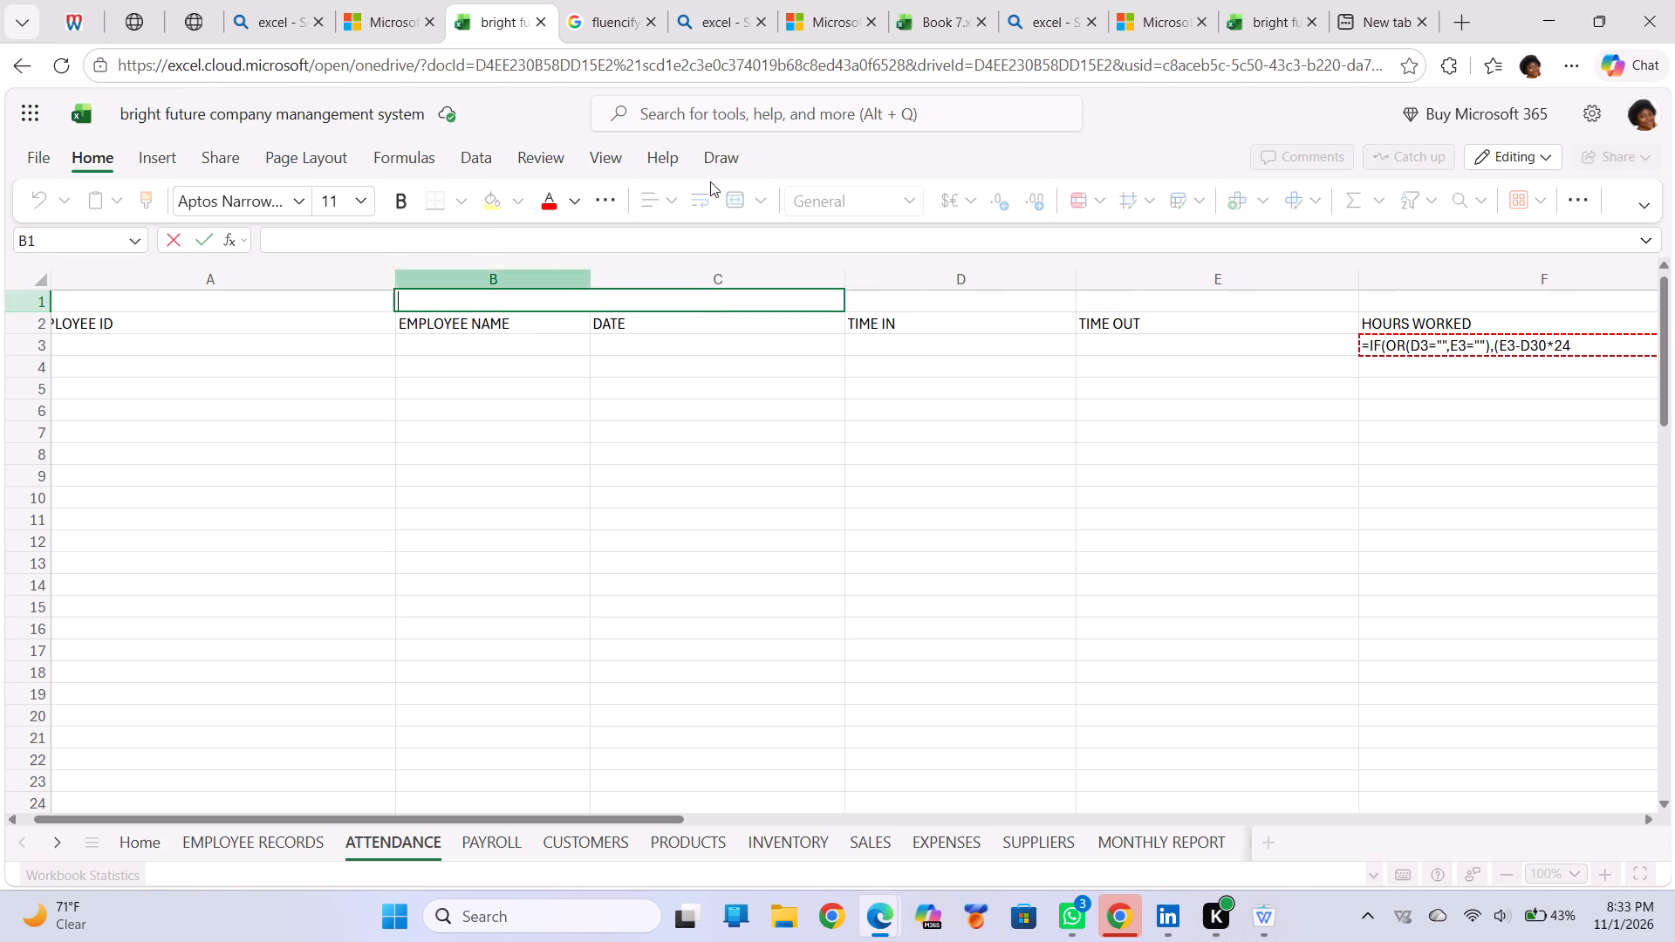
pyautogui.click(590, 284)
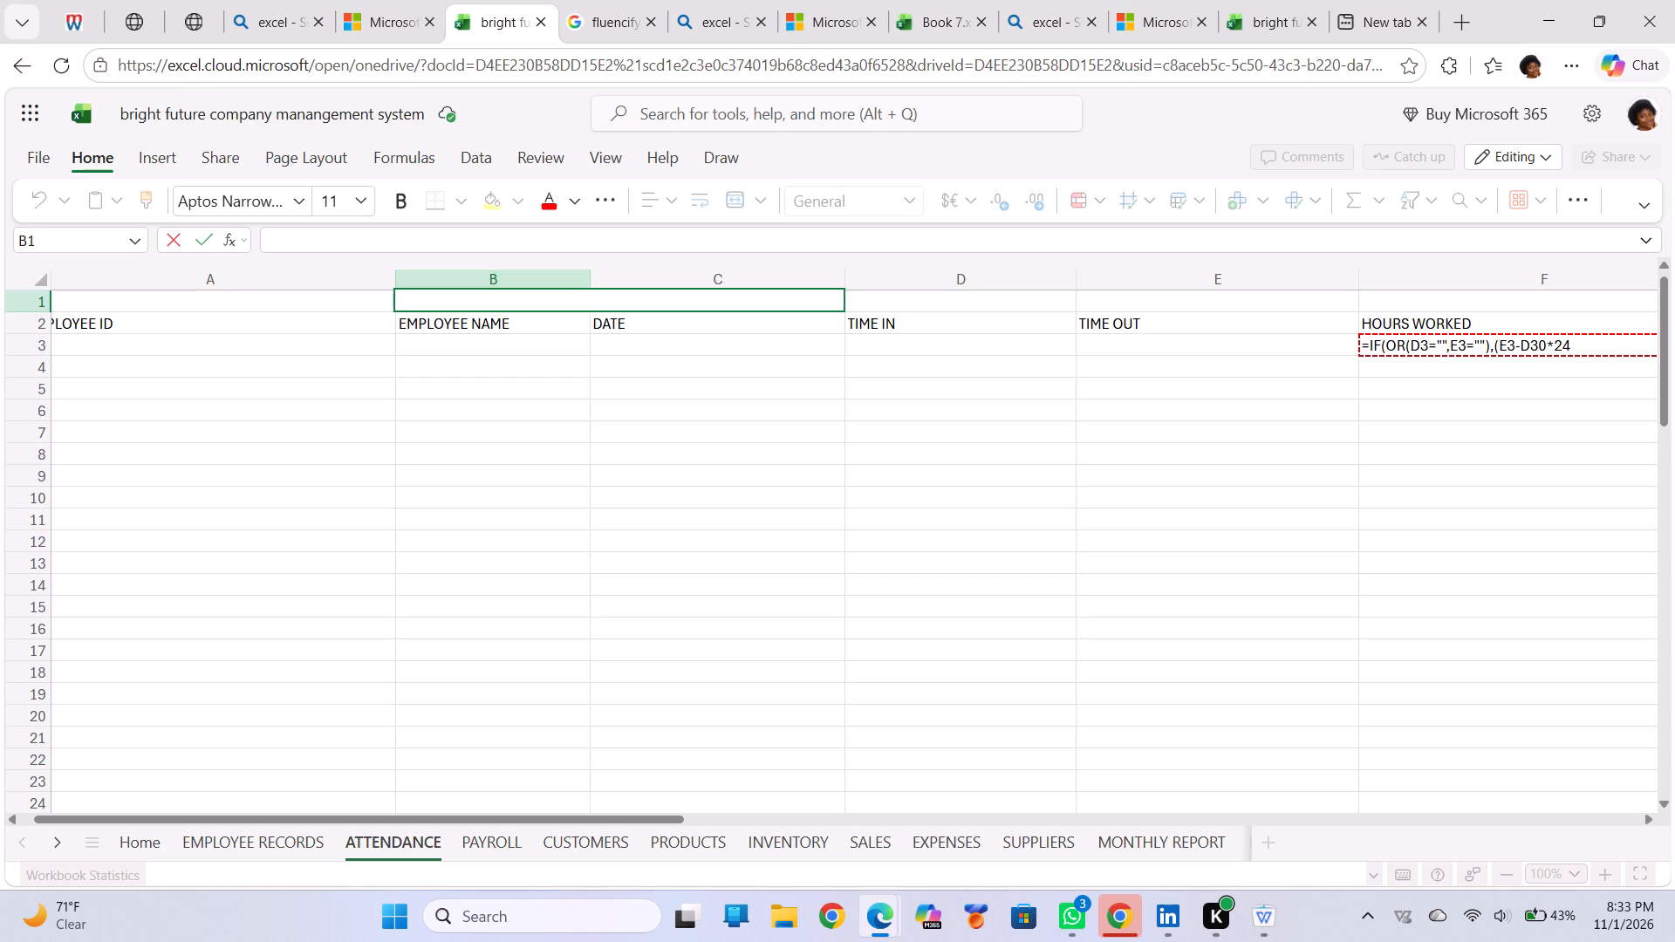
pyautogui.click(373, 297)
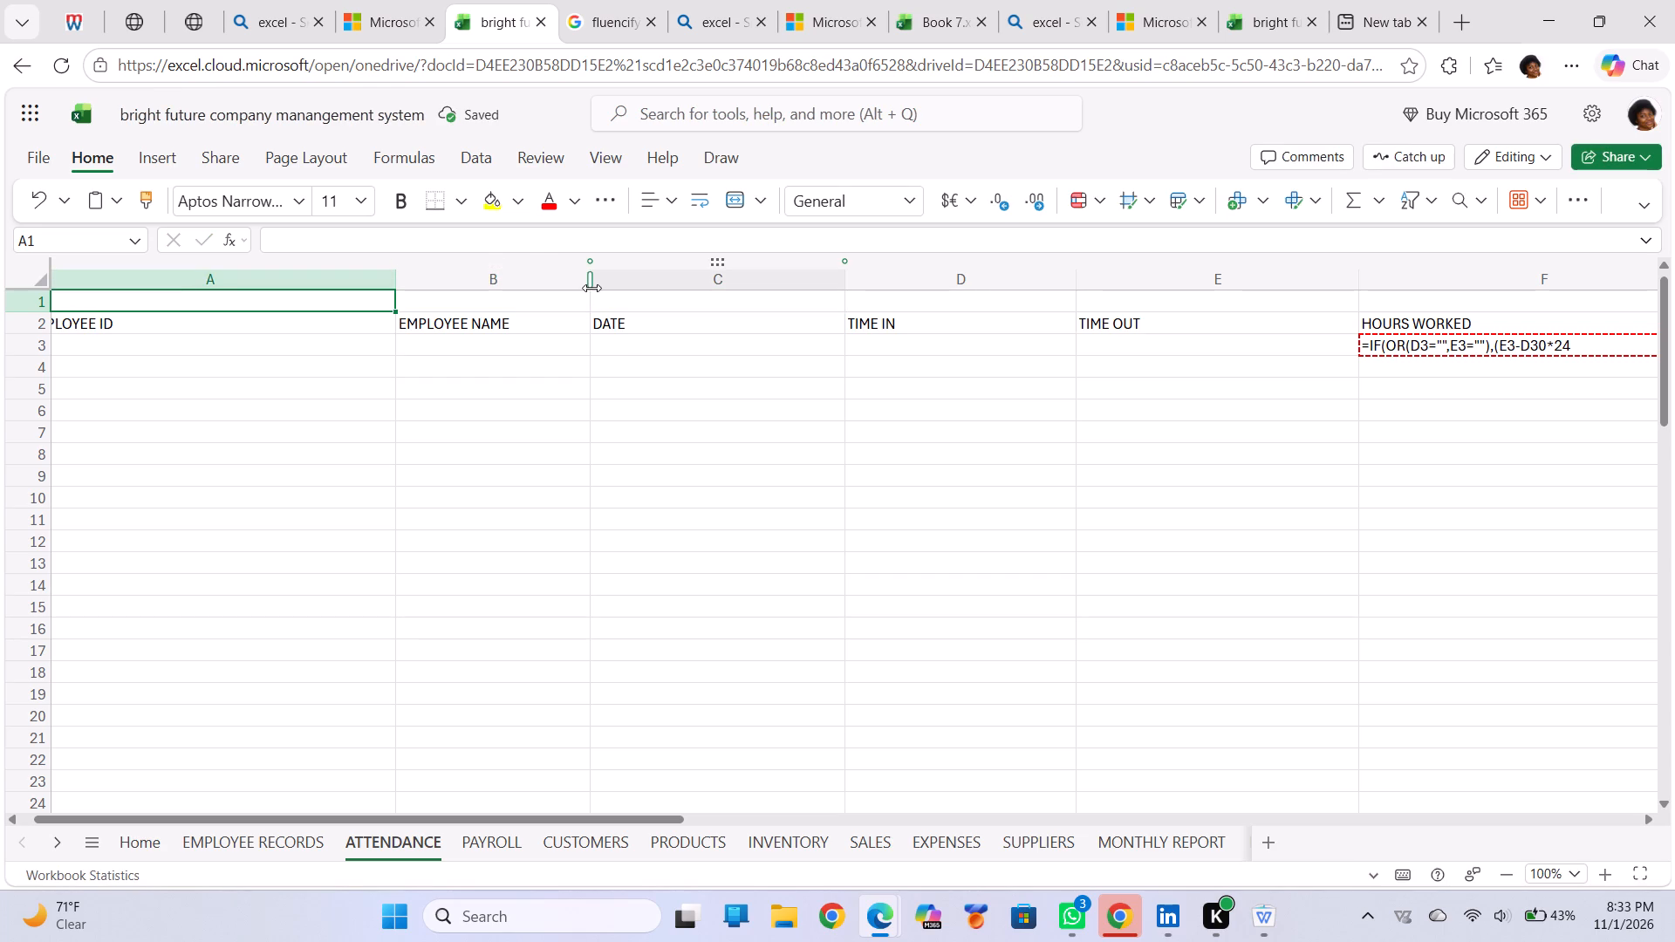
# Widen column B, the EMPLOYEE NAME column, to roughly the width of column A.
pyautogui.moveTo(591, 288); pyautogui.dragTo(673, 305)
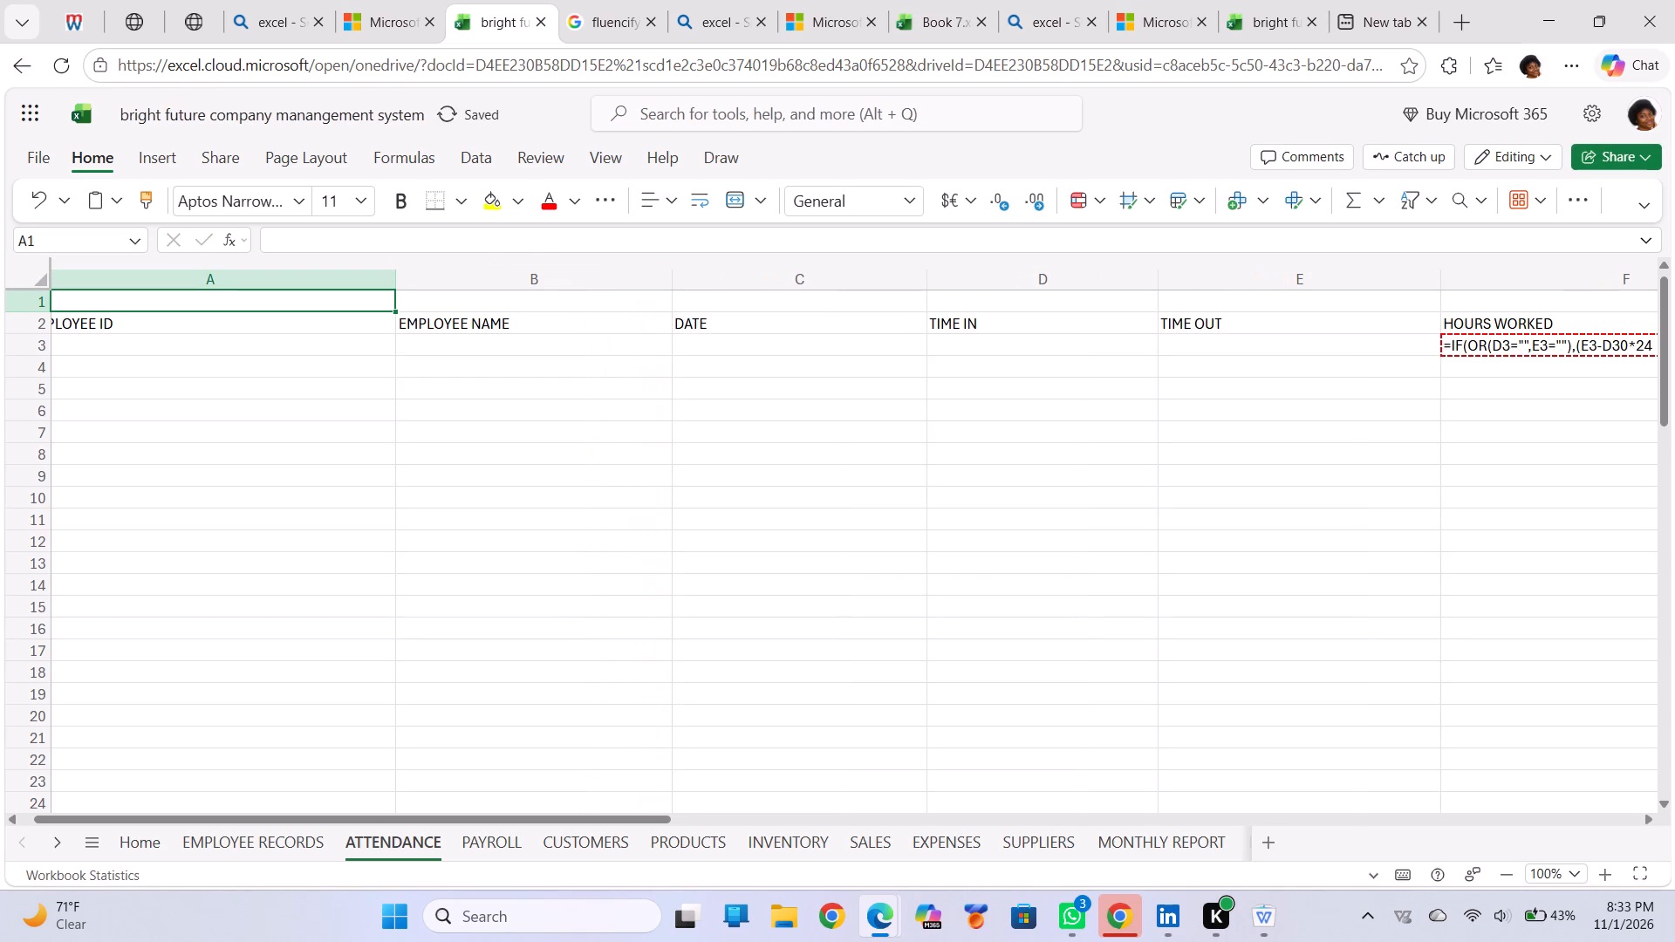
pyautogui.click(662, 276)
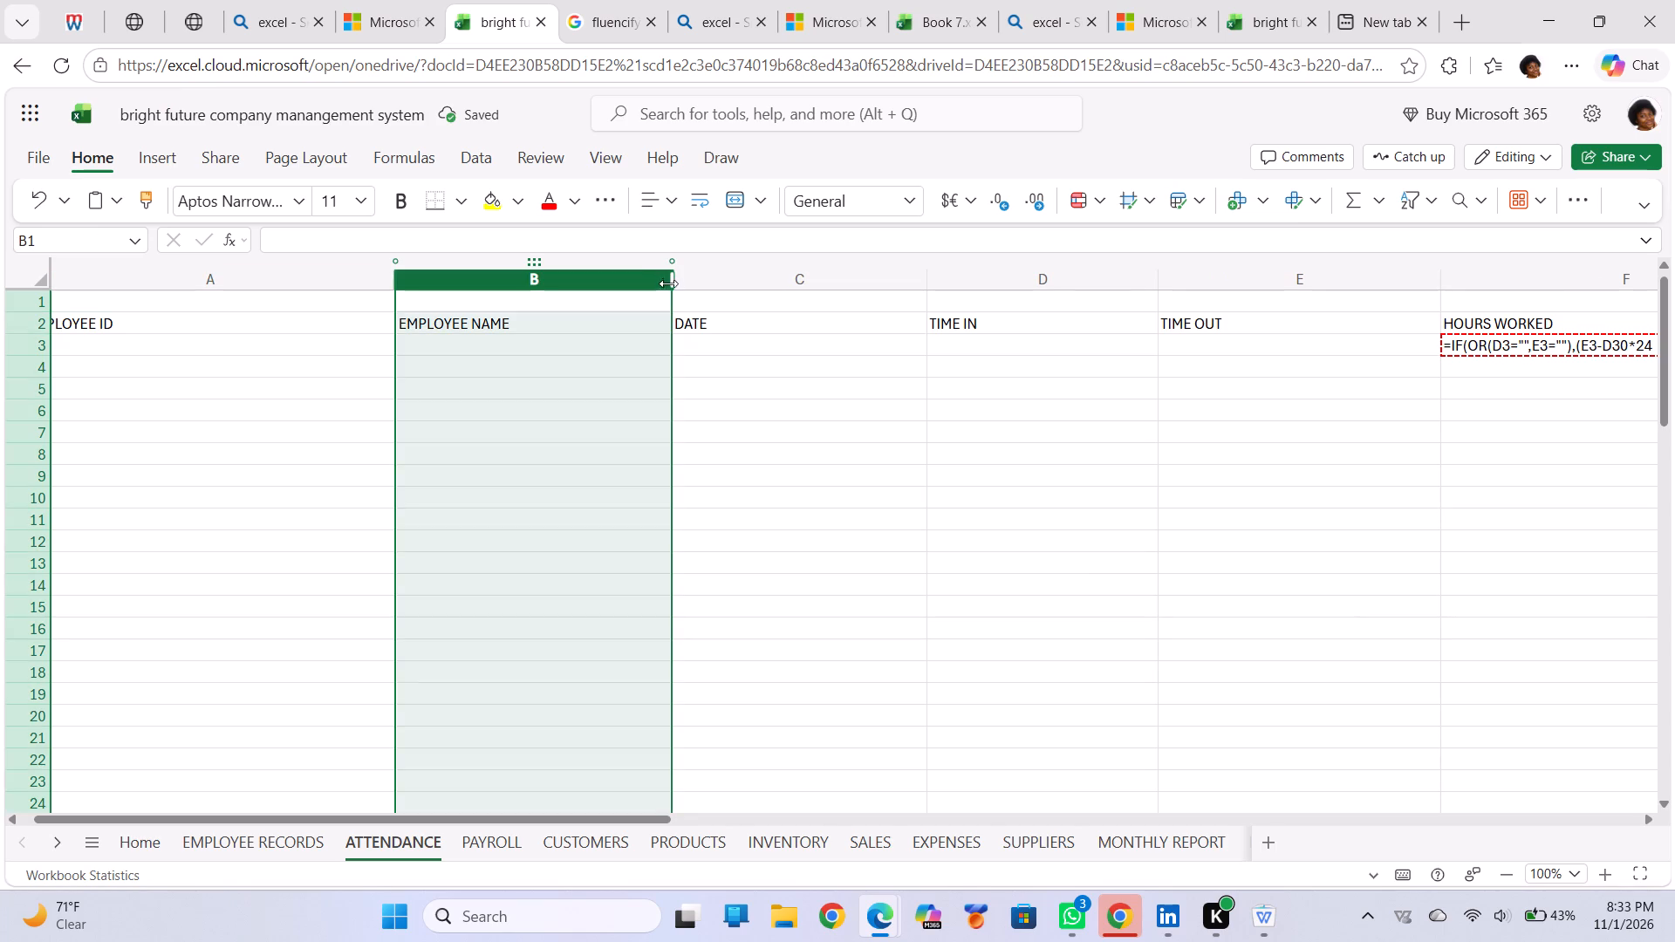
pyautogui.moveTo(669, 290); pyautogui.dragTo(759, 294)
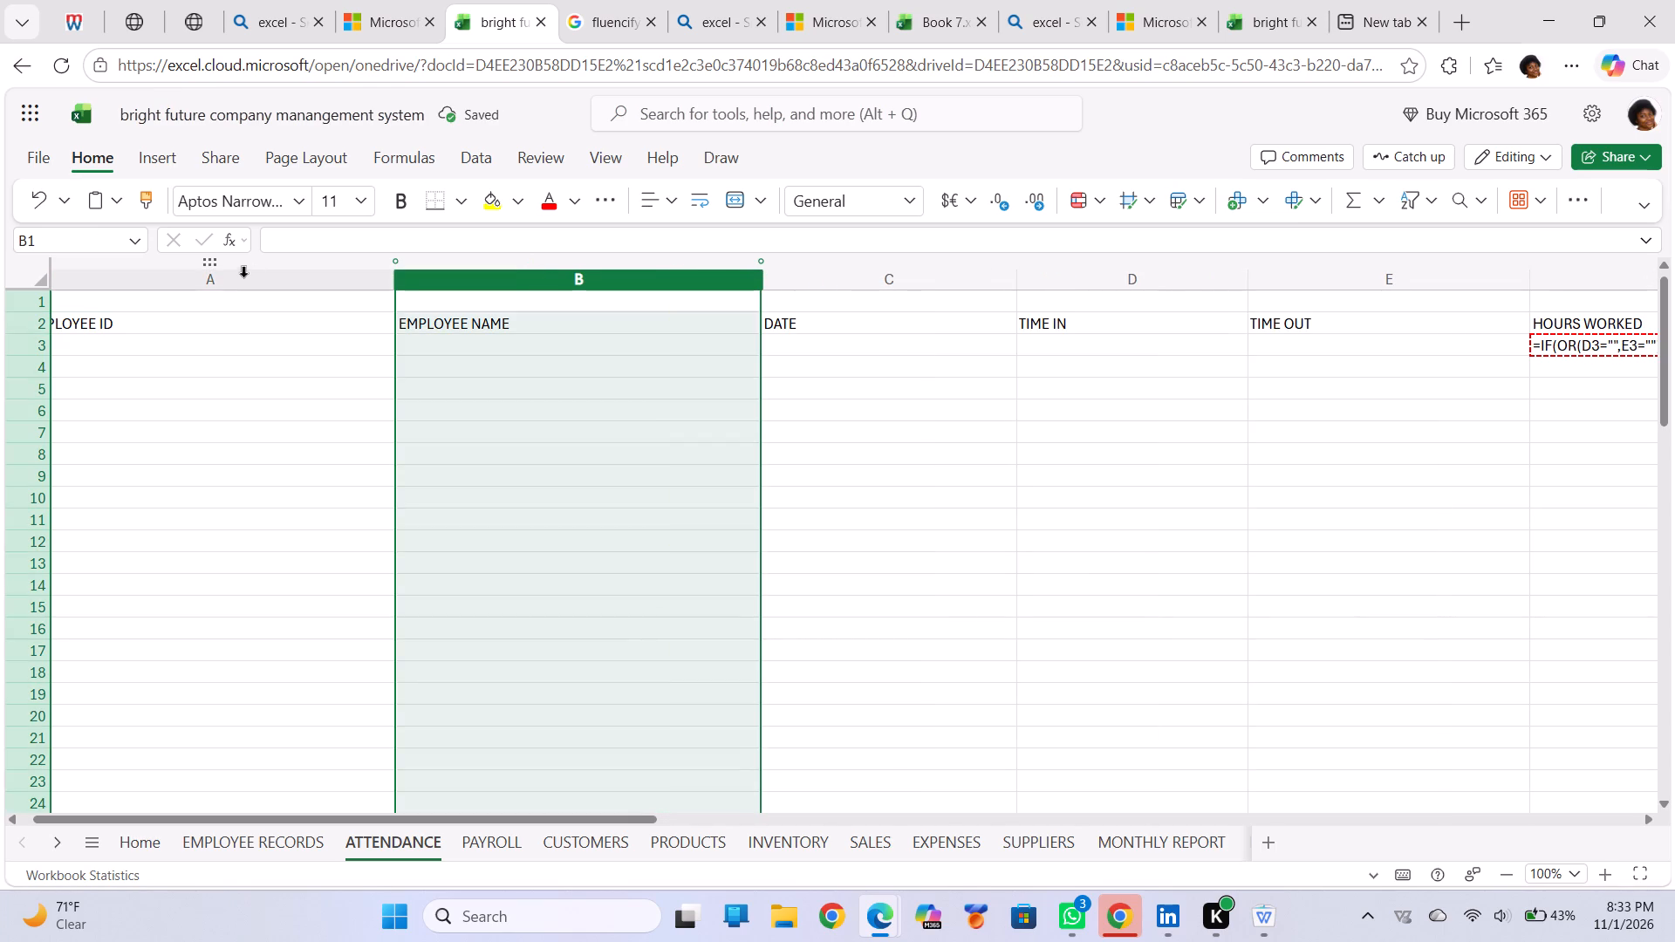
# Select the empty cell A1 above the EMPLOYEE ID header, leaving the header text as it is.
pyautogui.scroll(1, 221, 324)
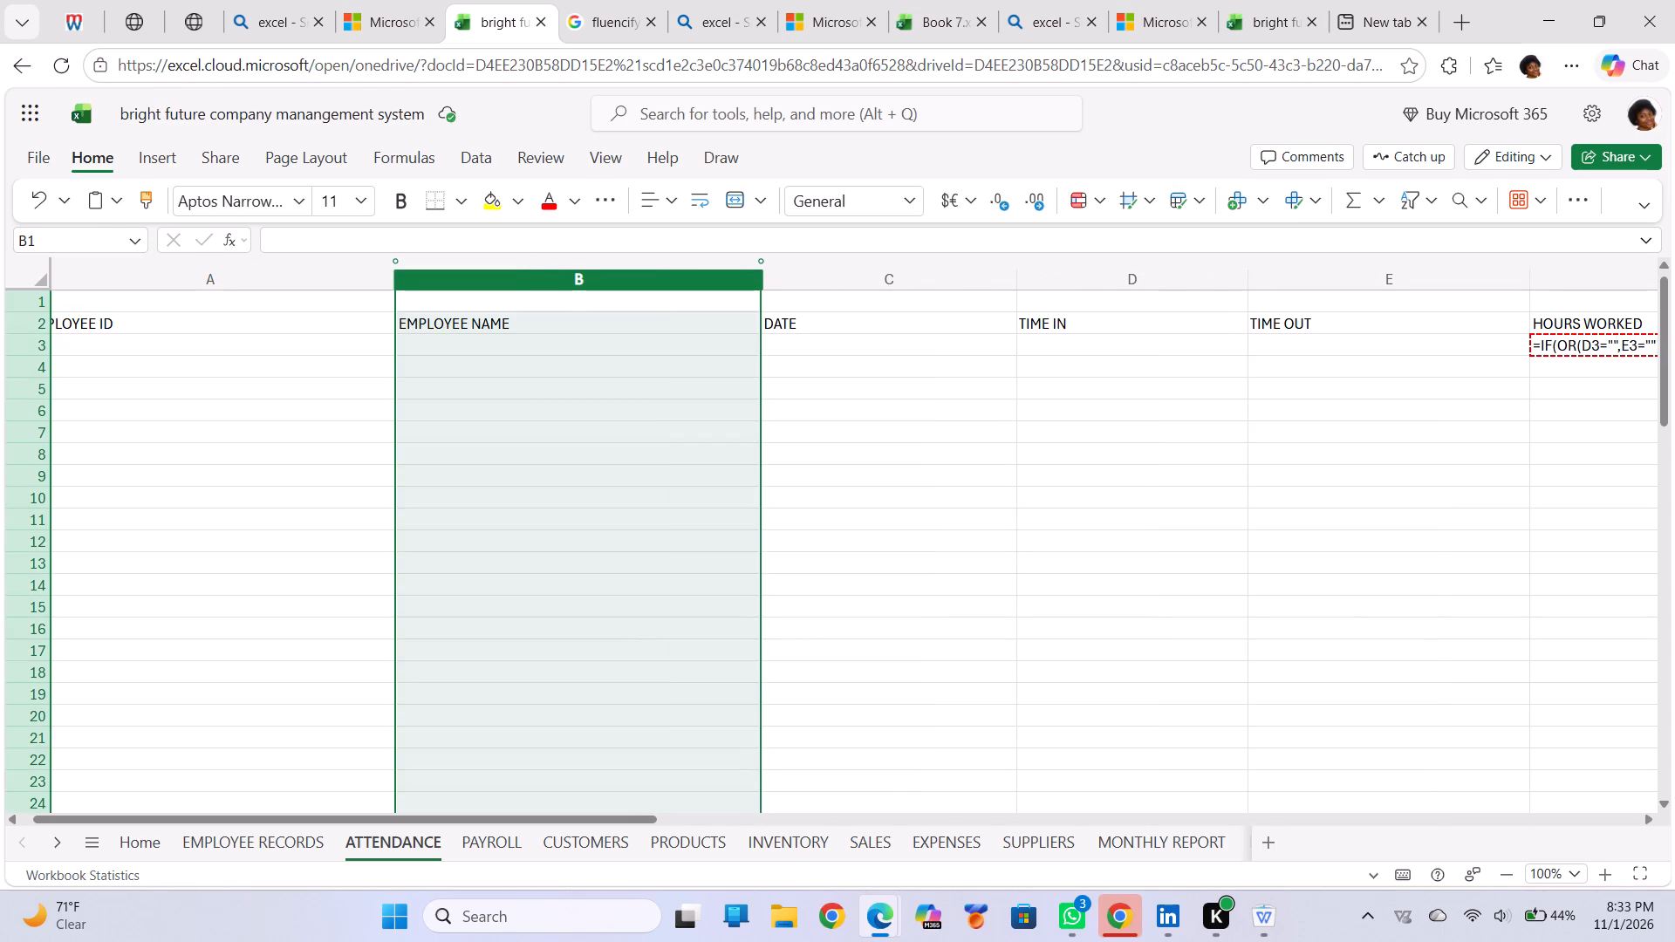
pyautogui.click(176, 328)
pyautogui.click(176, 328)
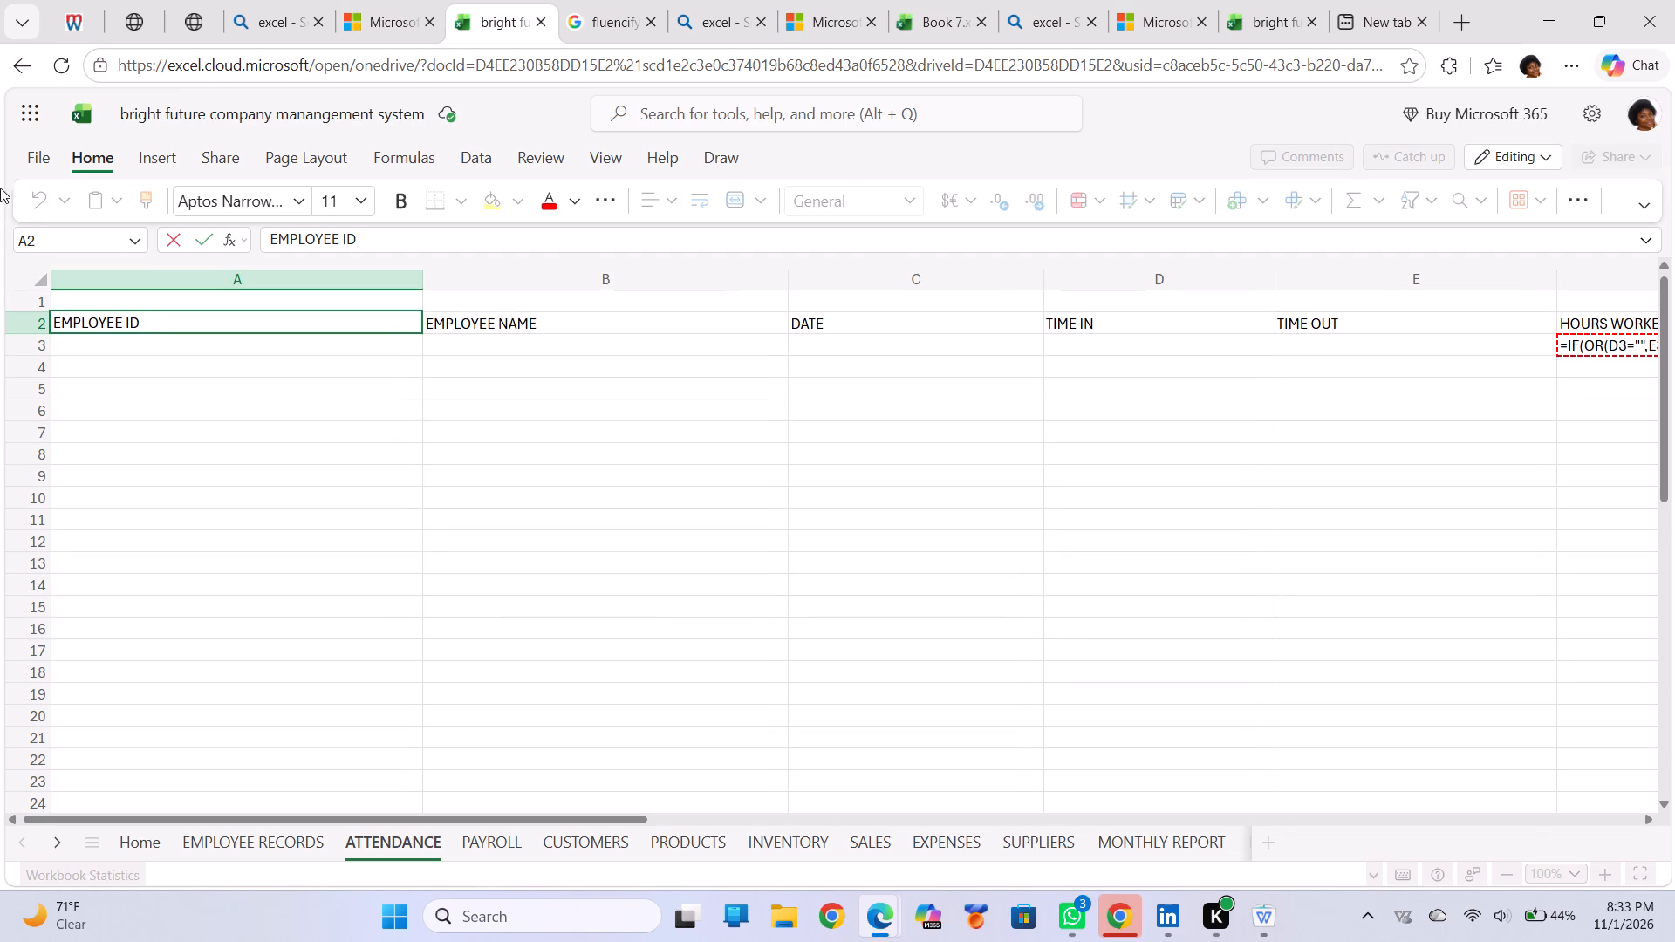
pyautogui.click(106, 297)
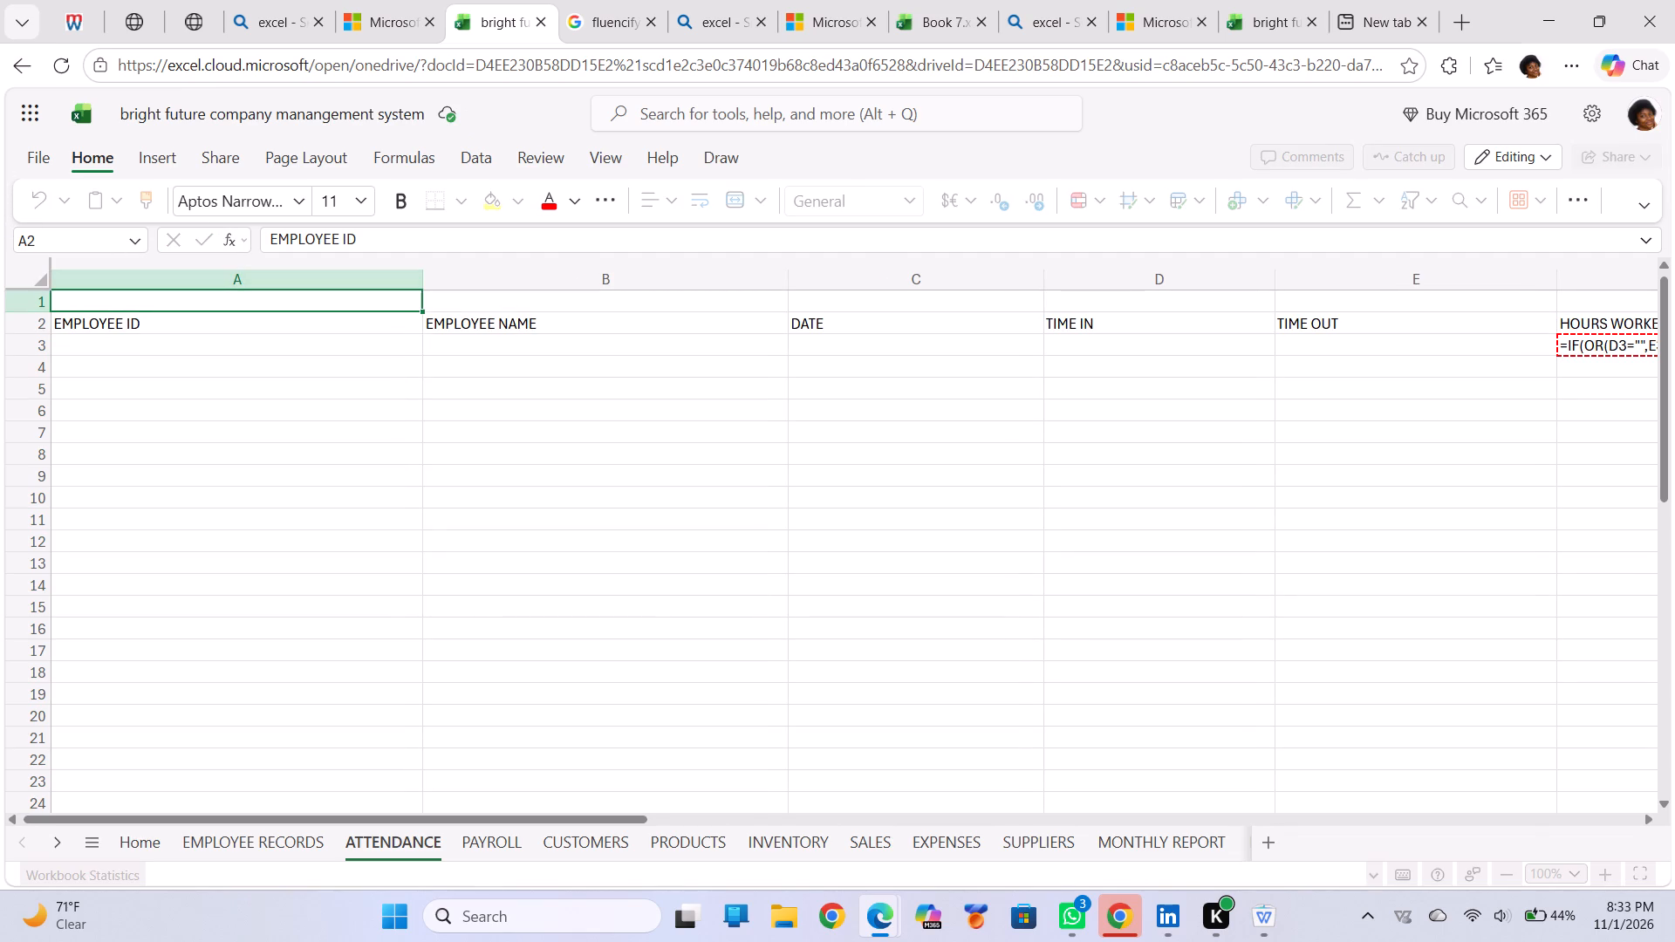
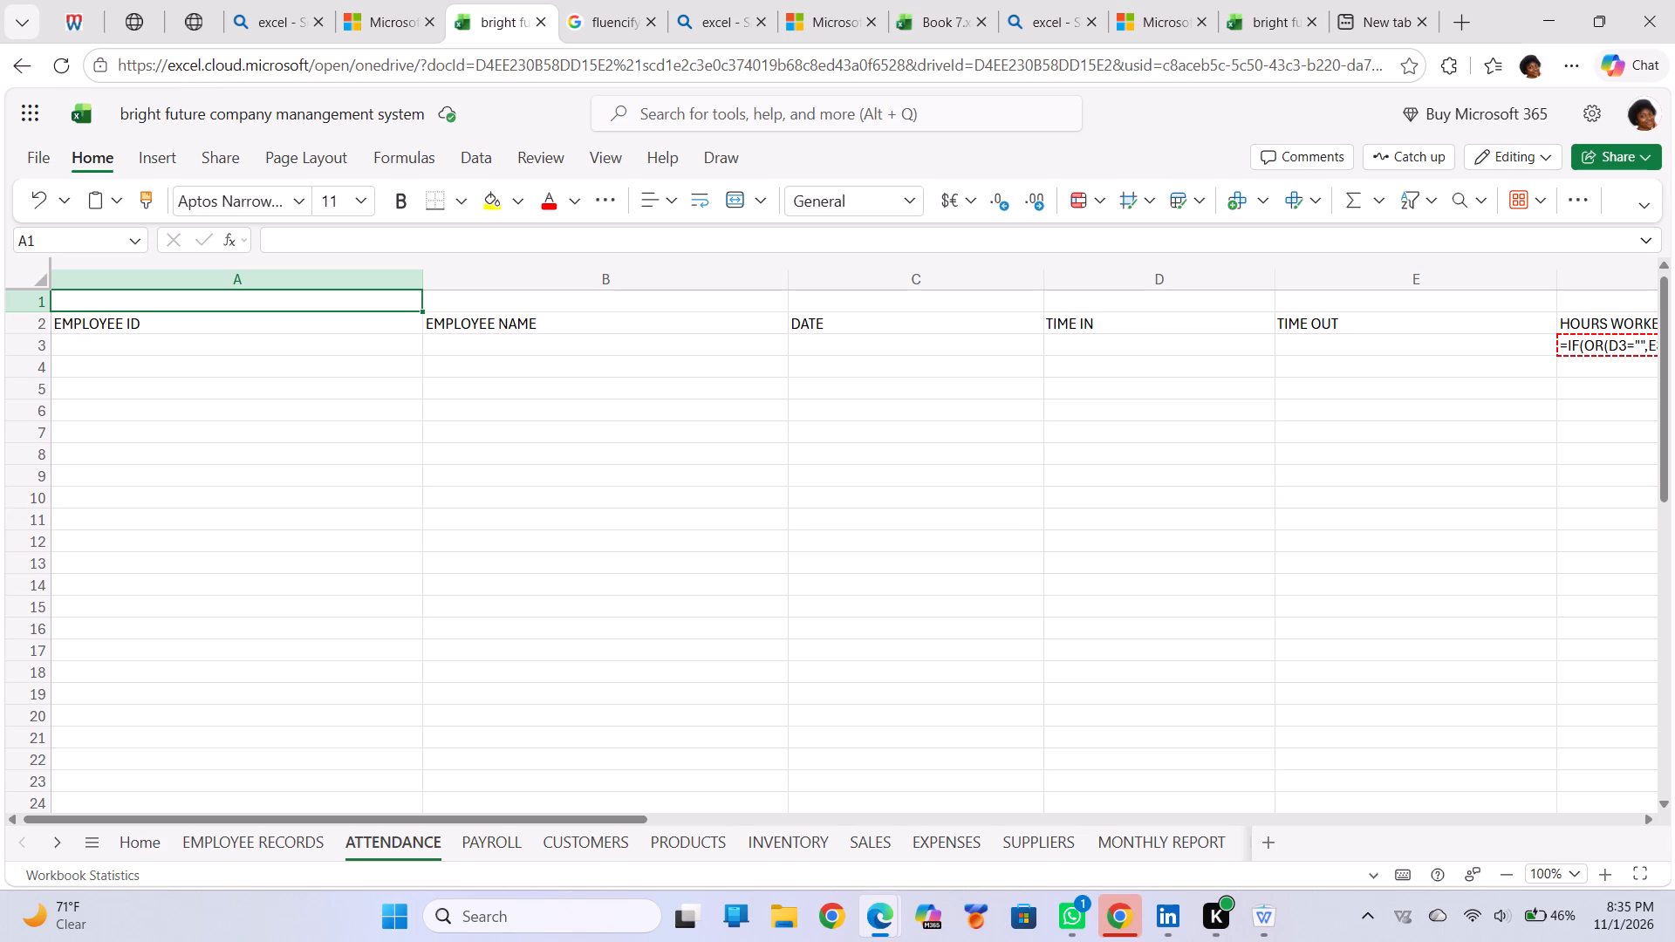
# Enter the company title BRIGHT FUTURE ENTERPRISES LTD in cell A1, above the EMPLOYEE ID header.
pyautogui.click(64, 298)
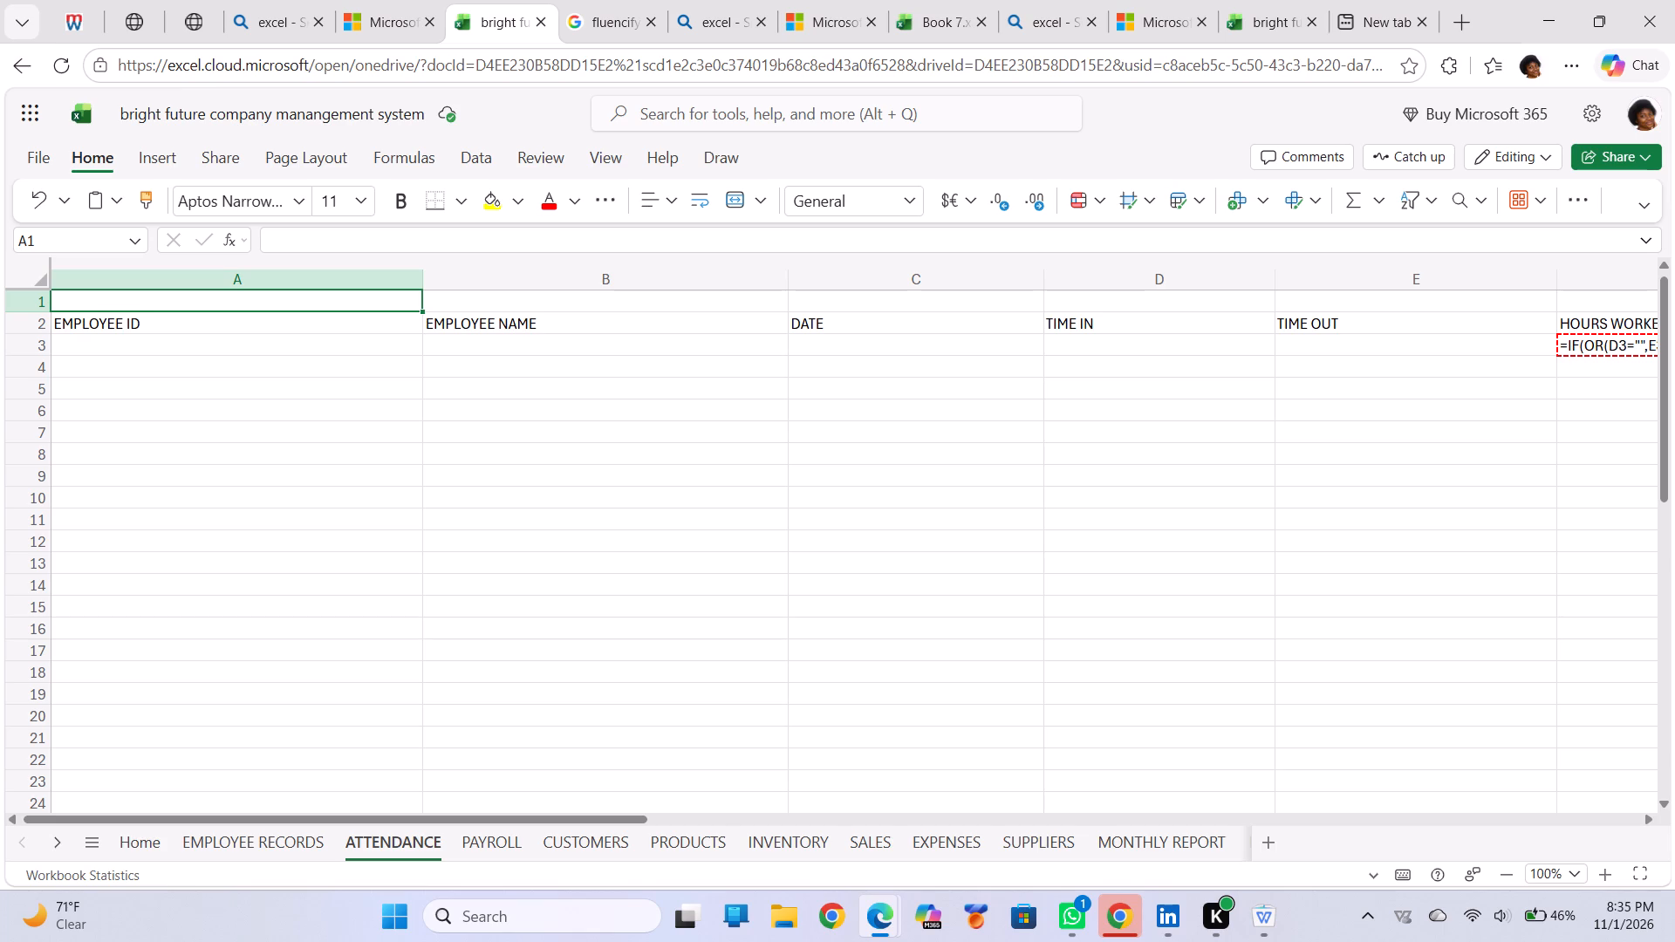
pyautogui.click(64, 298)
pyautogui.tripleClick(83, 304)
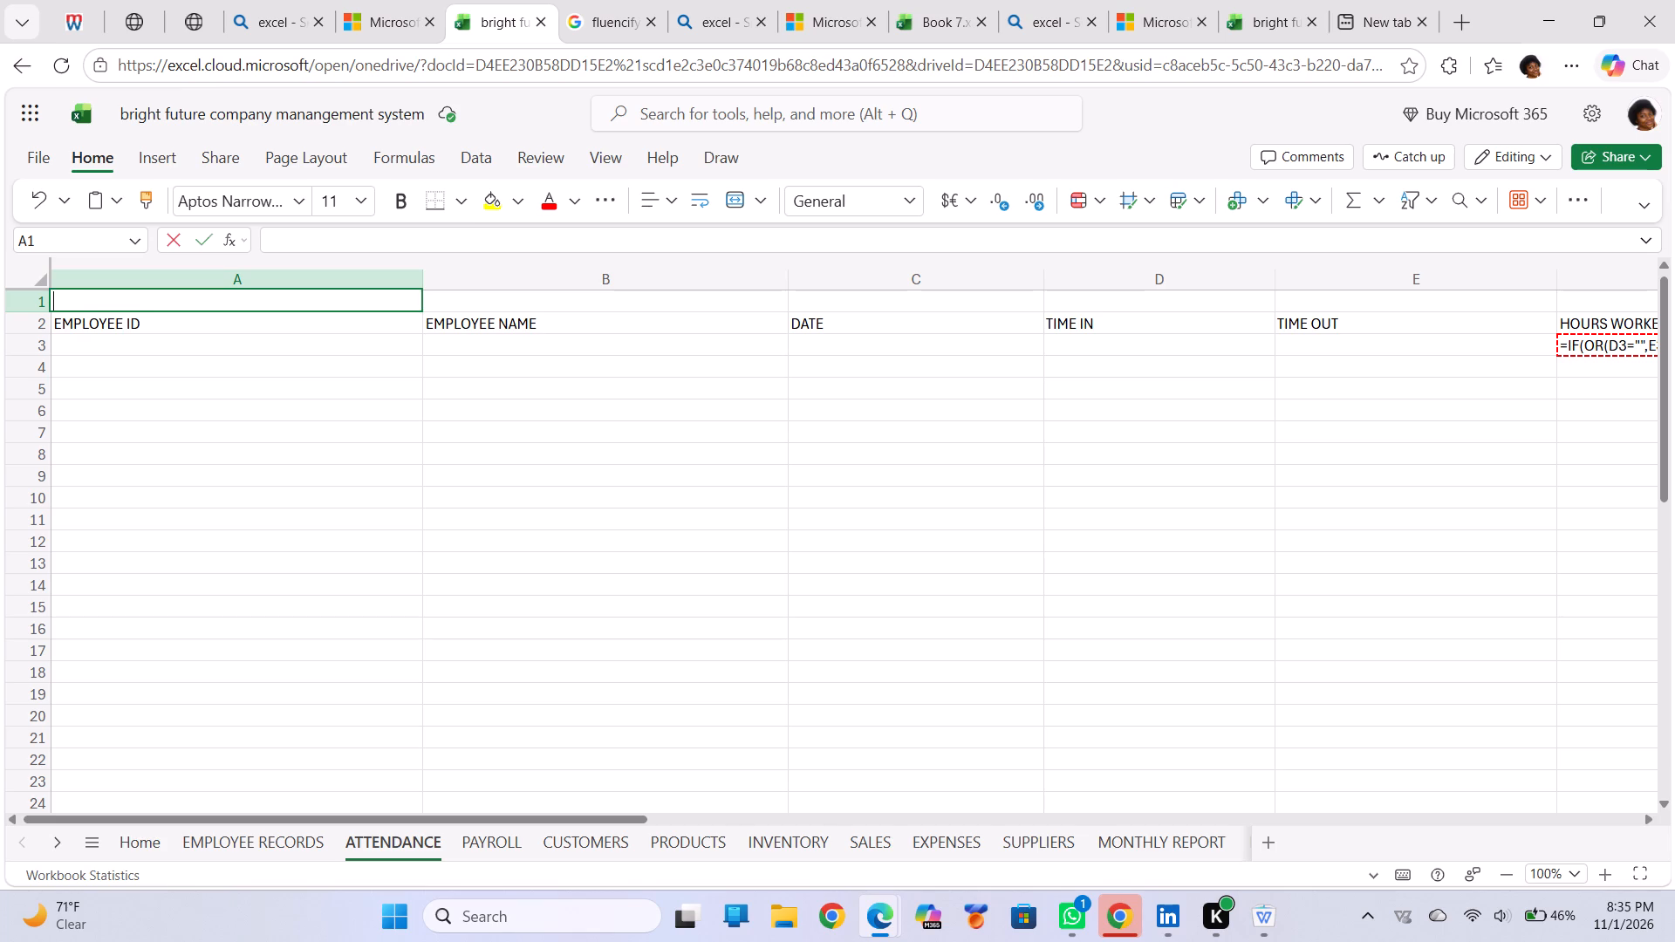
pyautogui.click(83, 304)
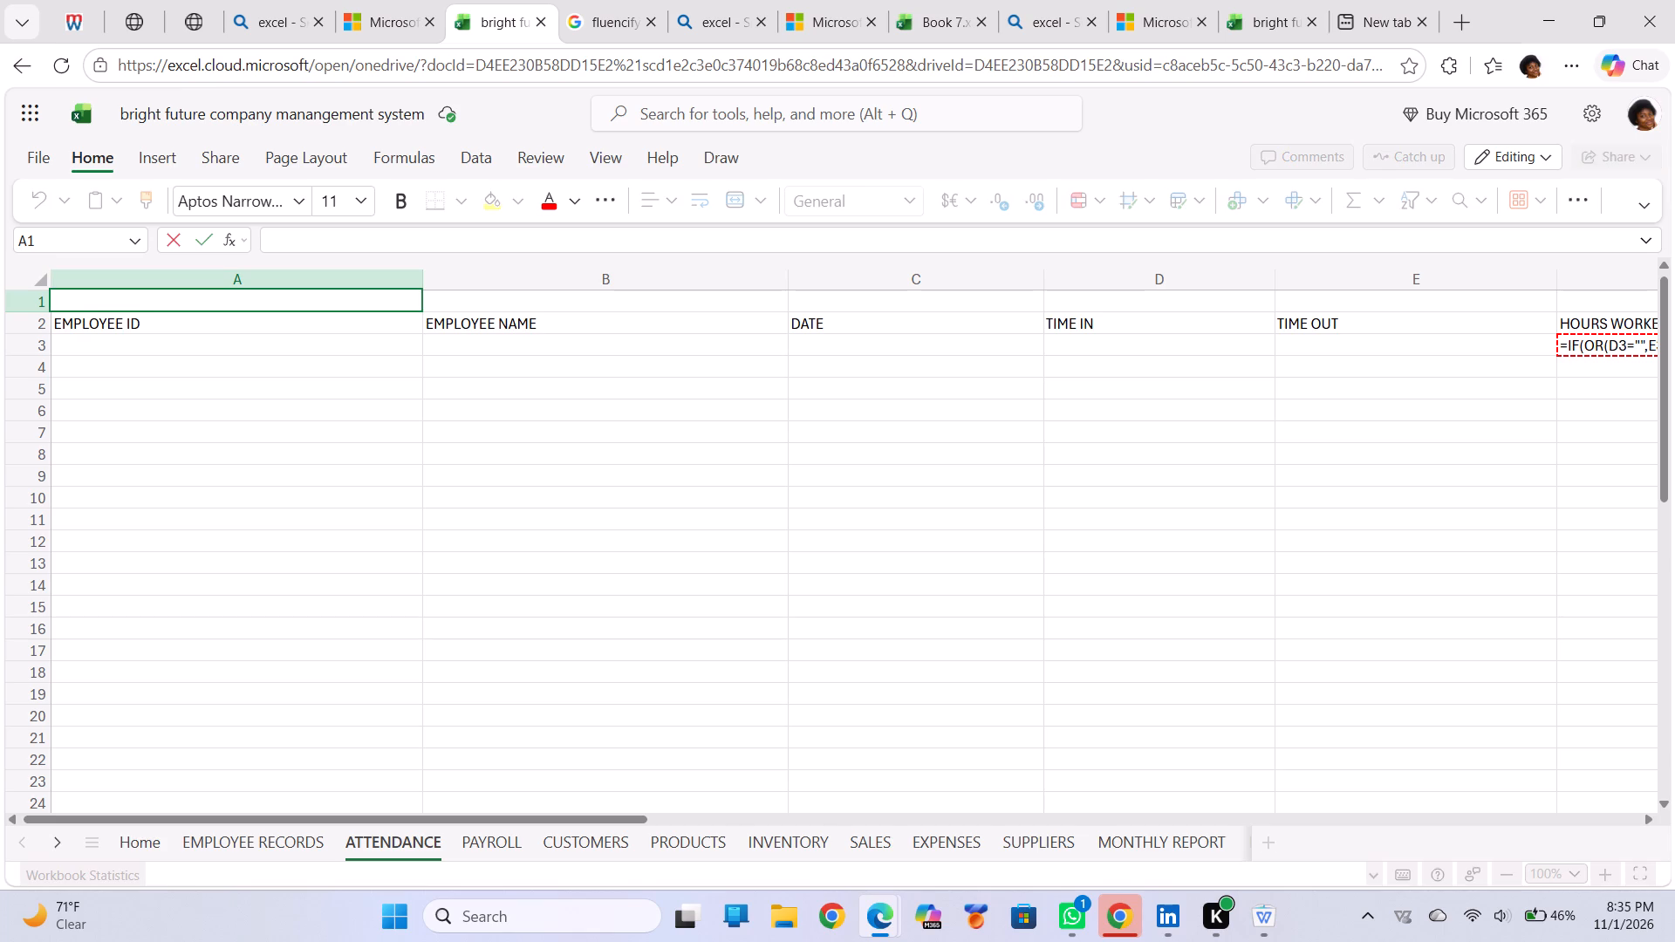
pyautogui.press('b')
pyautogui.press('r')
pyautogui.press('BackSpace')
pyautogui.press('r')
pyautogui.press('BackSpace')
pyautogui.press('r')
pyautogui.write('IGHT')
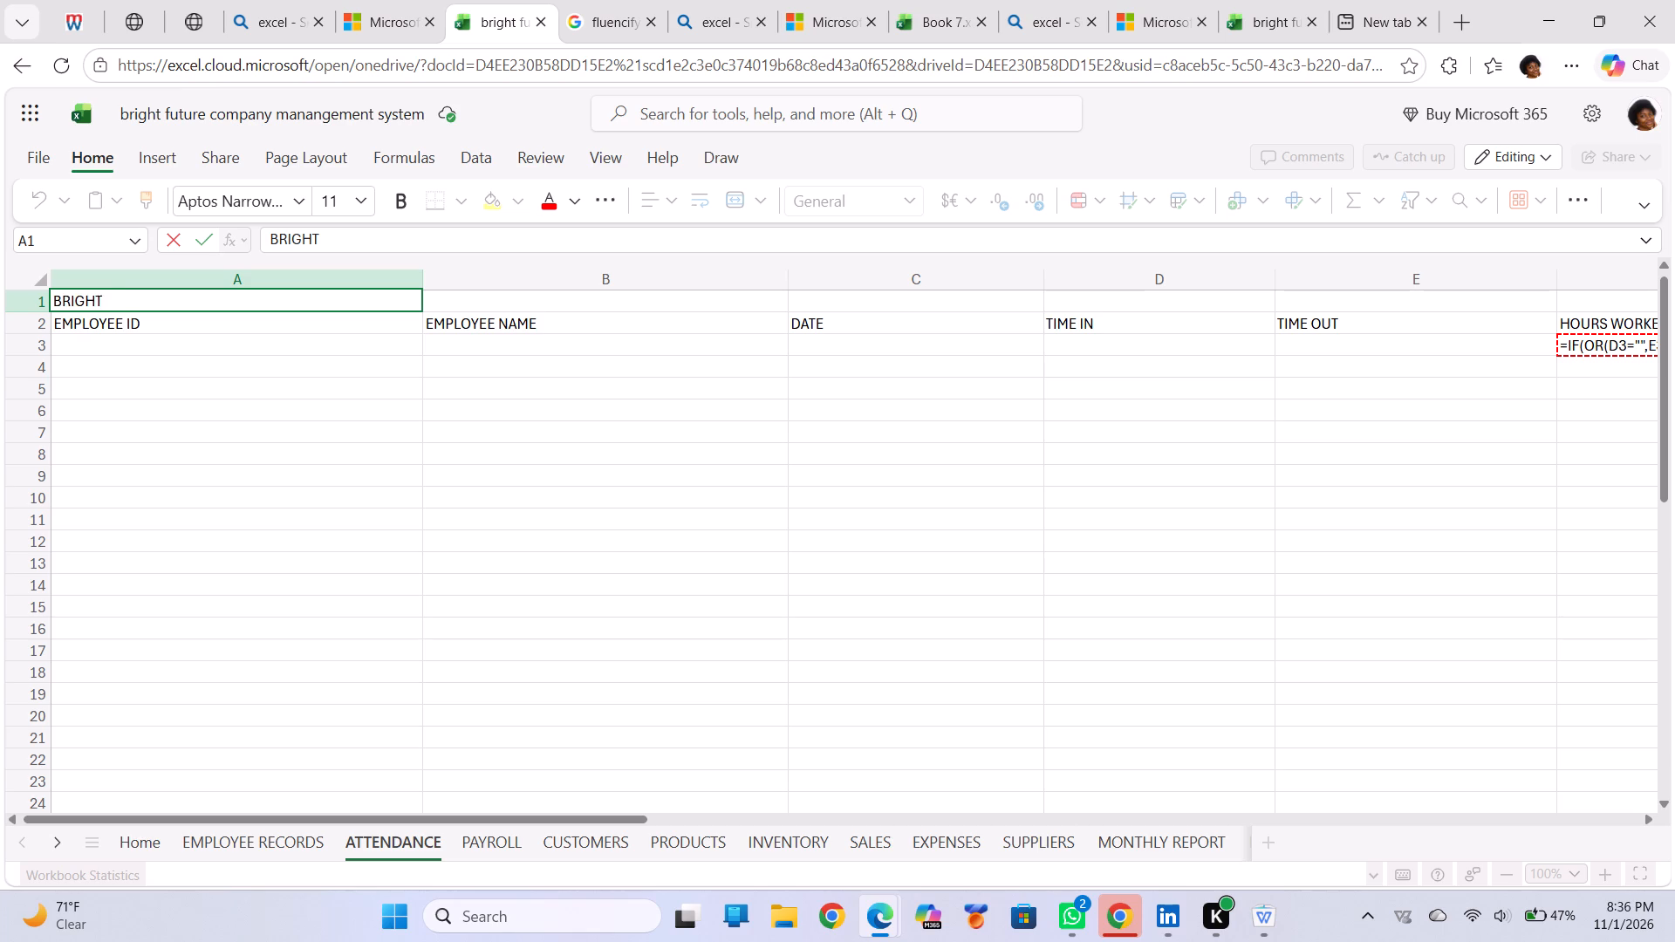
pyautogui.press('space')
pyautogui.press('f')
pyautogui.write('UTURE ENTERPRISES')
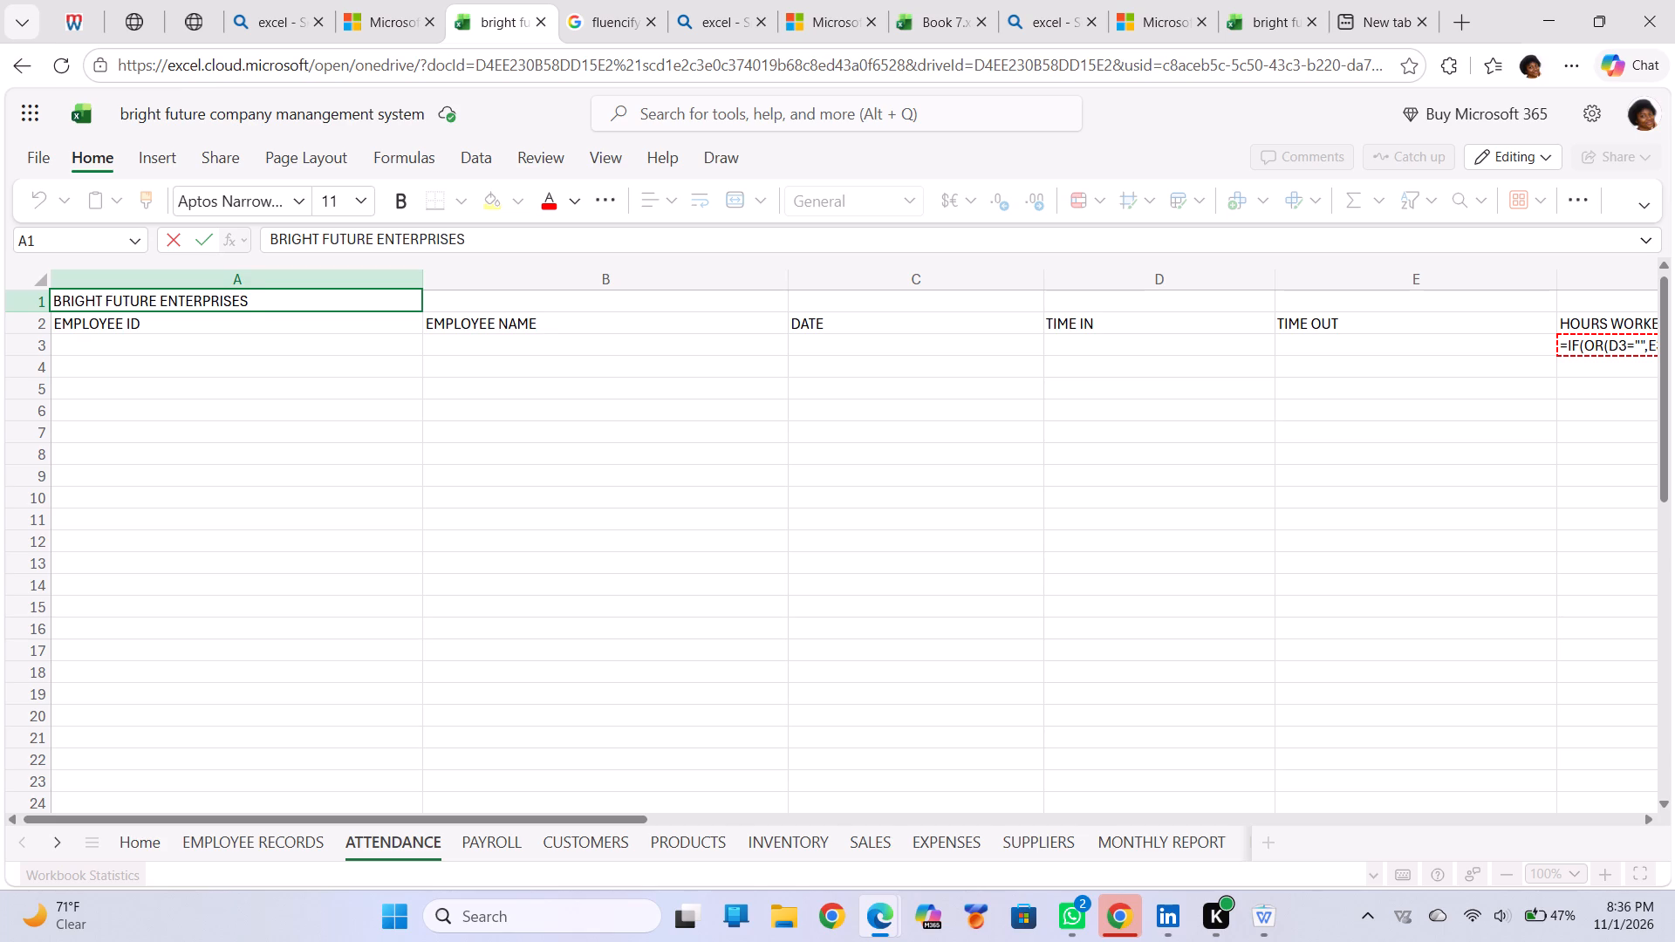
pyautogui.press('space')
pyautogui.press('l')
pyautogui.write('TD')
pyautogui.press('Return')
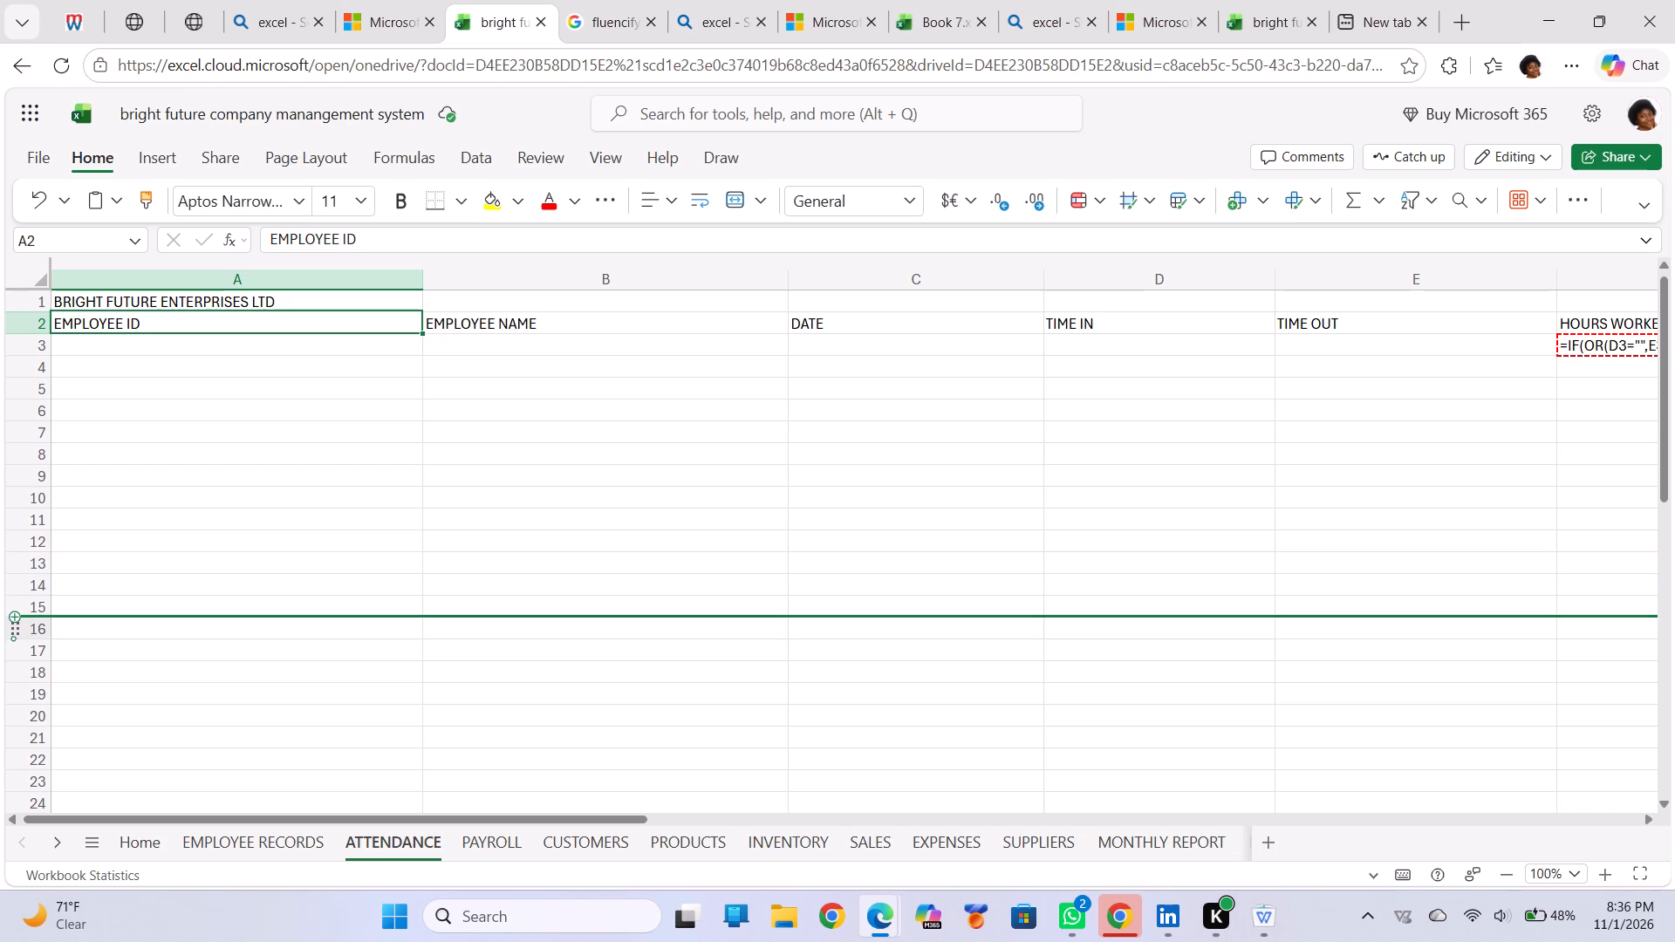
# On the EMPLOYEE RECORDS sheet, fill the ID series from EMP006 in cell A2 down column A to EMP047 in row 43.
pyautogui.click(174, 349)
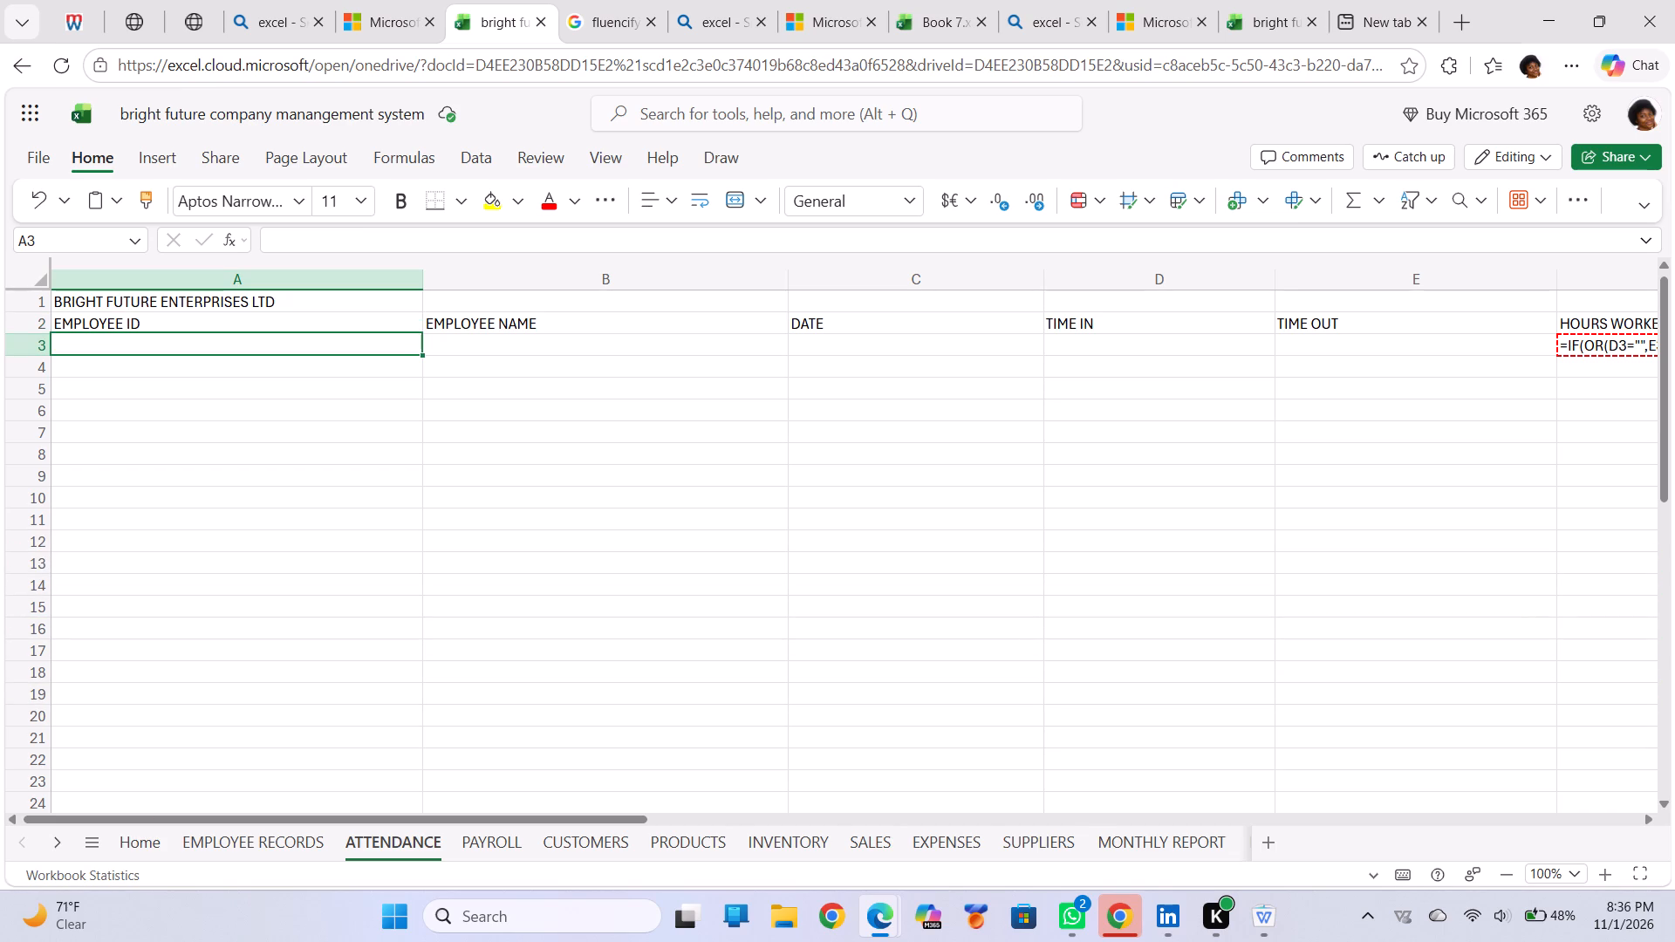
pyautogui.click(252, 844)
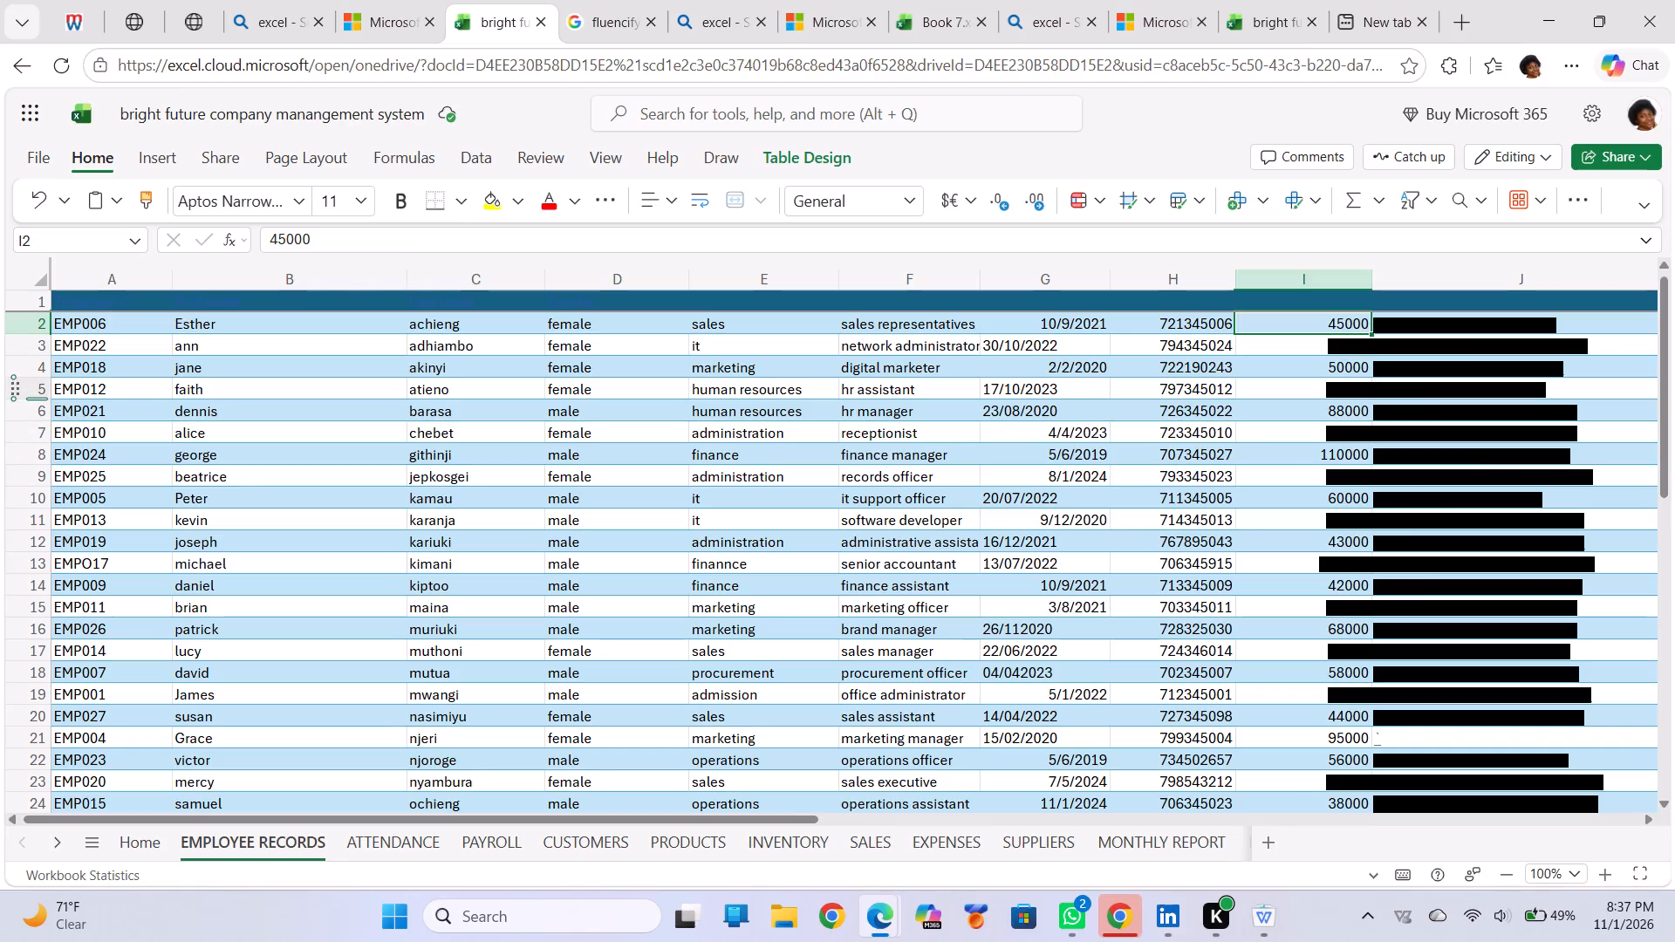
pyautogui.click(81, 319)
pyautogui.moveTo(81, 319); pyautogui.dragTo(86, 327)
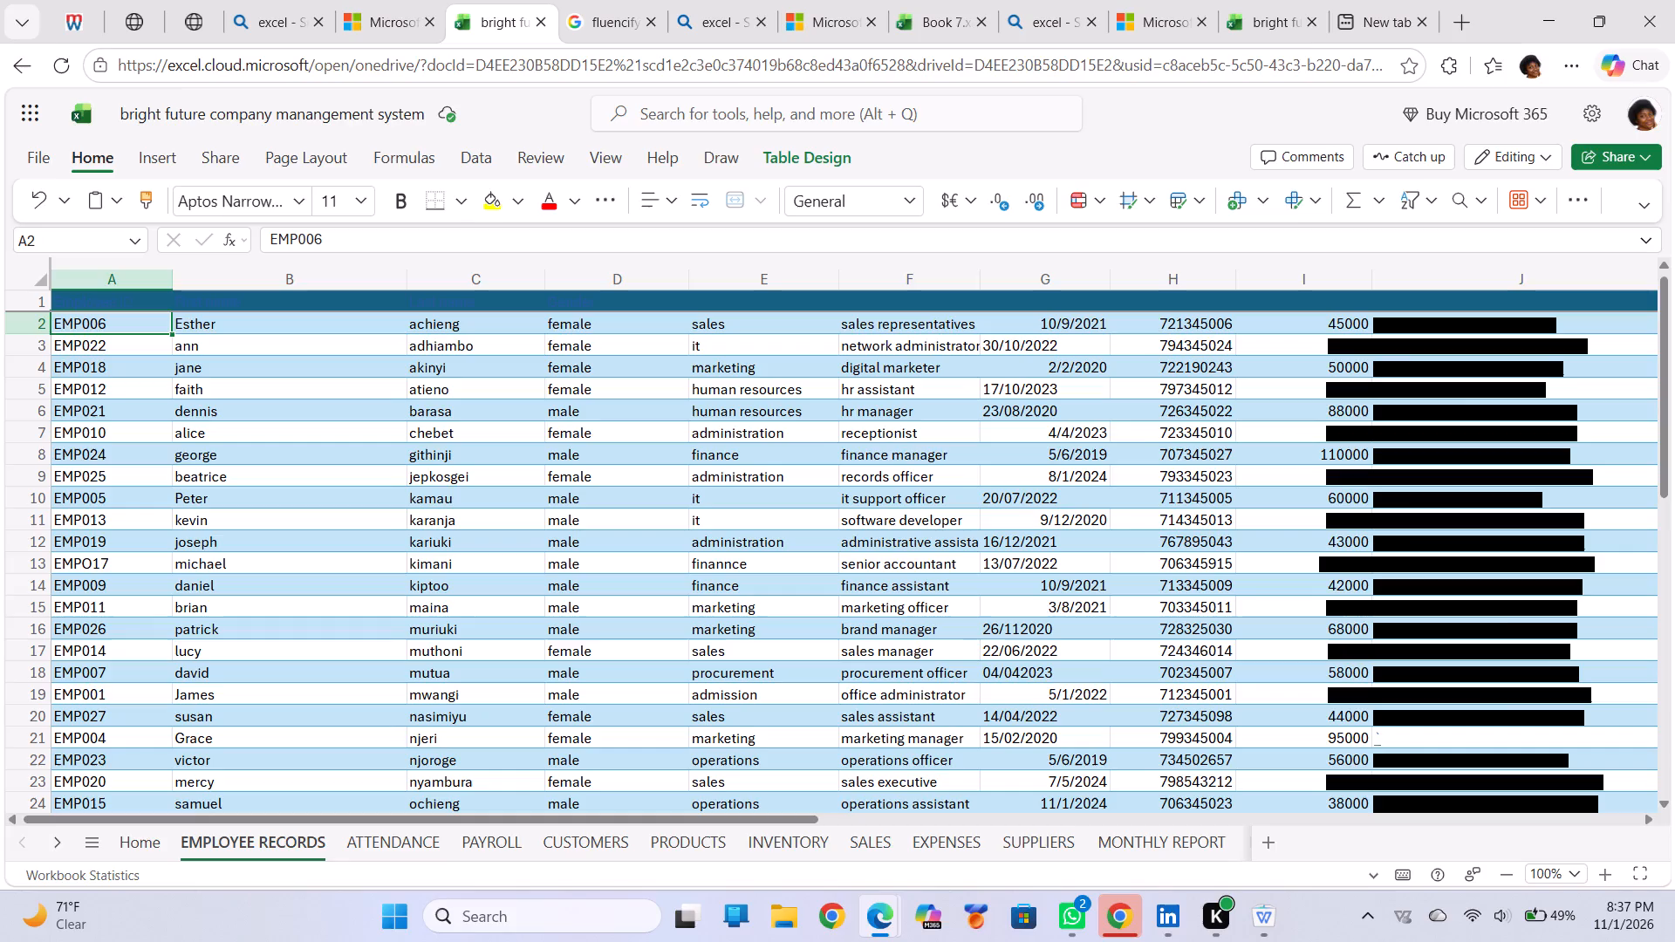
pyautogui.moveTo(86, 327); pyautogui.dragTo(171, 336)
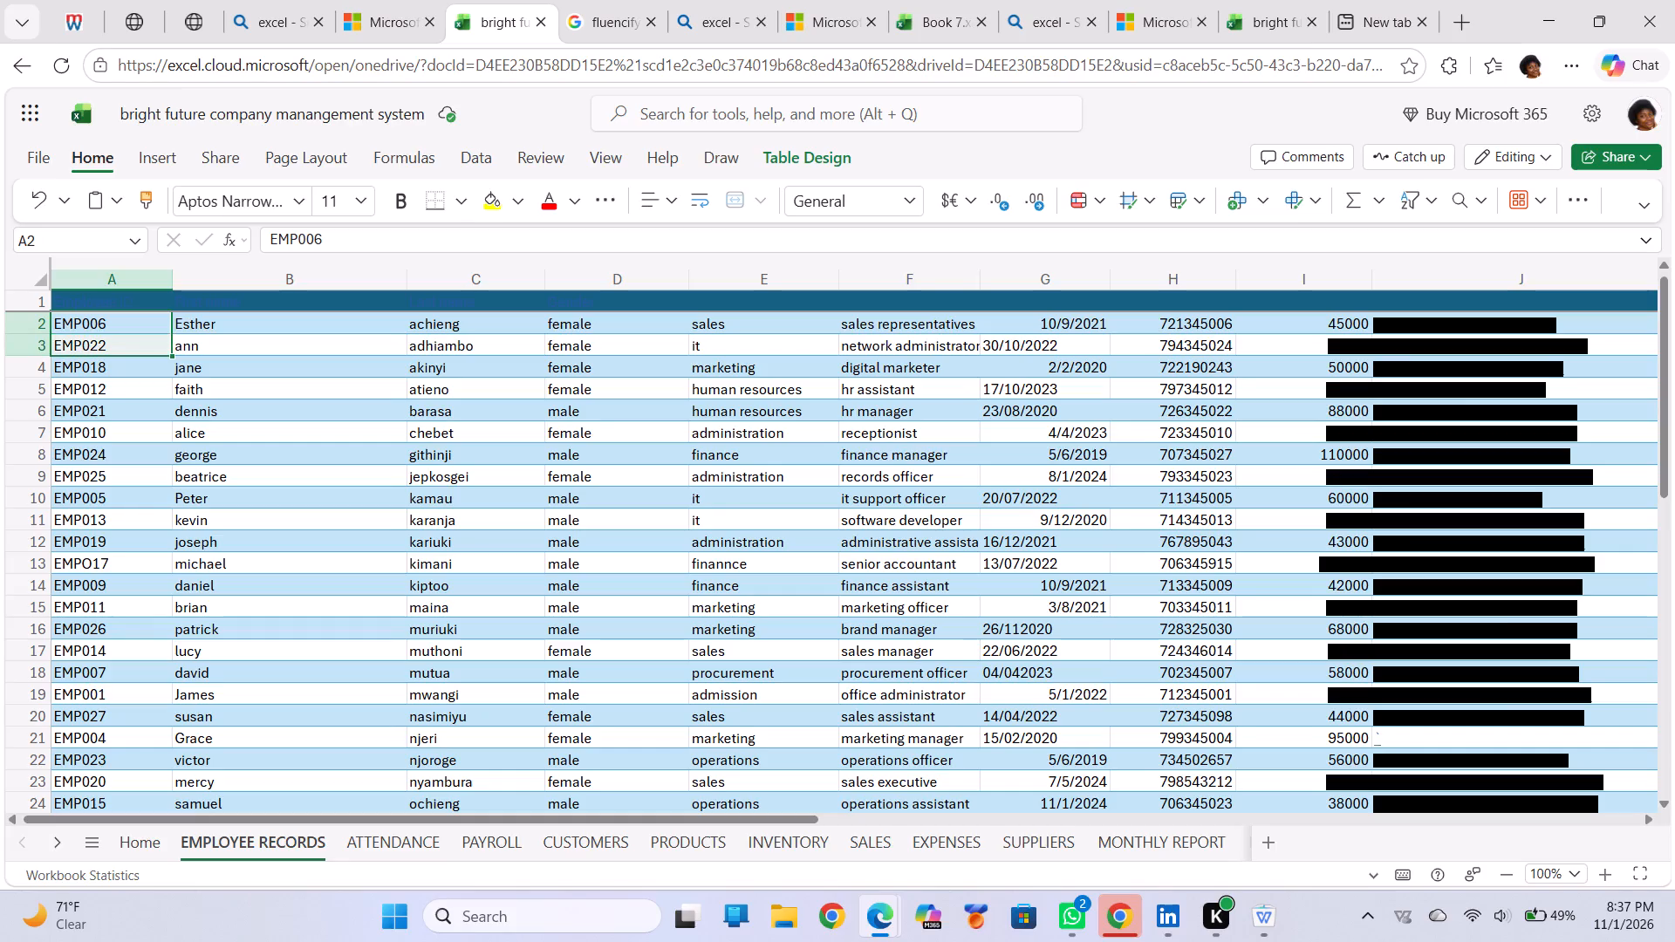
pyautogui.click(167, 317)
pyautogui.moveTo(167, 317); pyautogui.dragTo(141, 326)
pyautogui.click(141, 326)
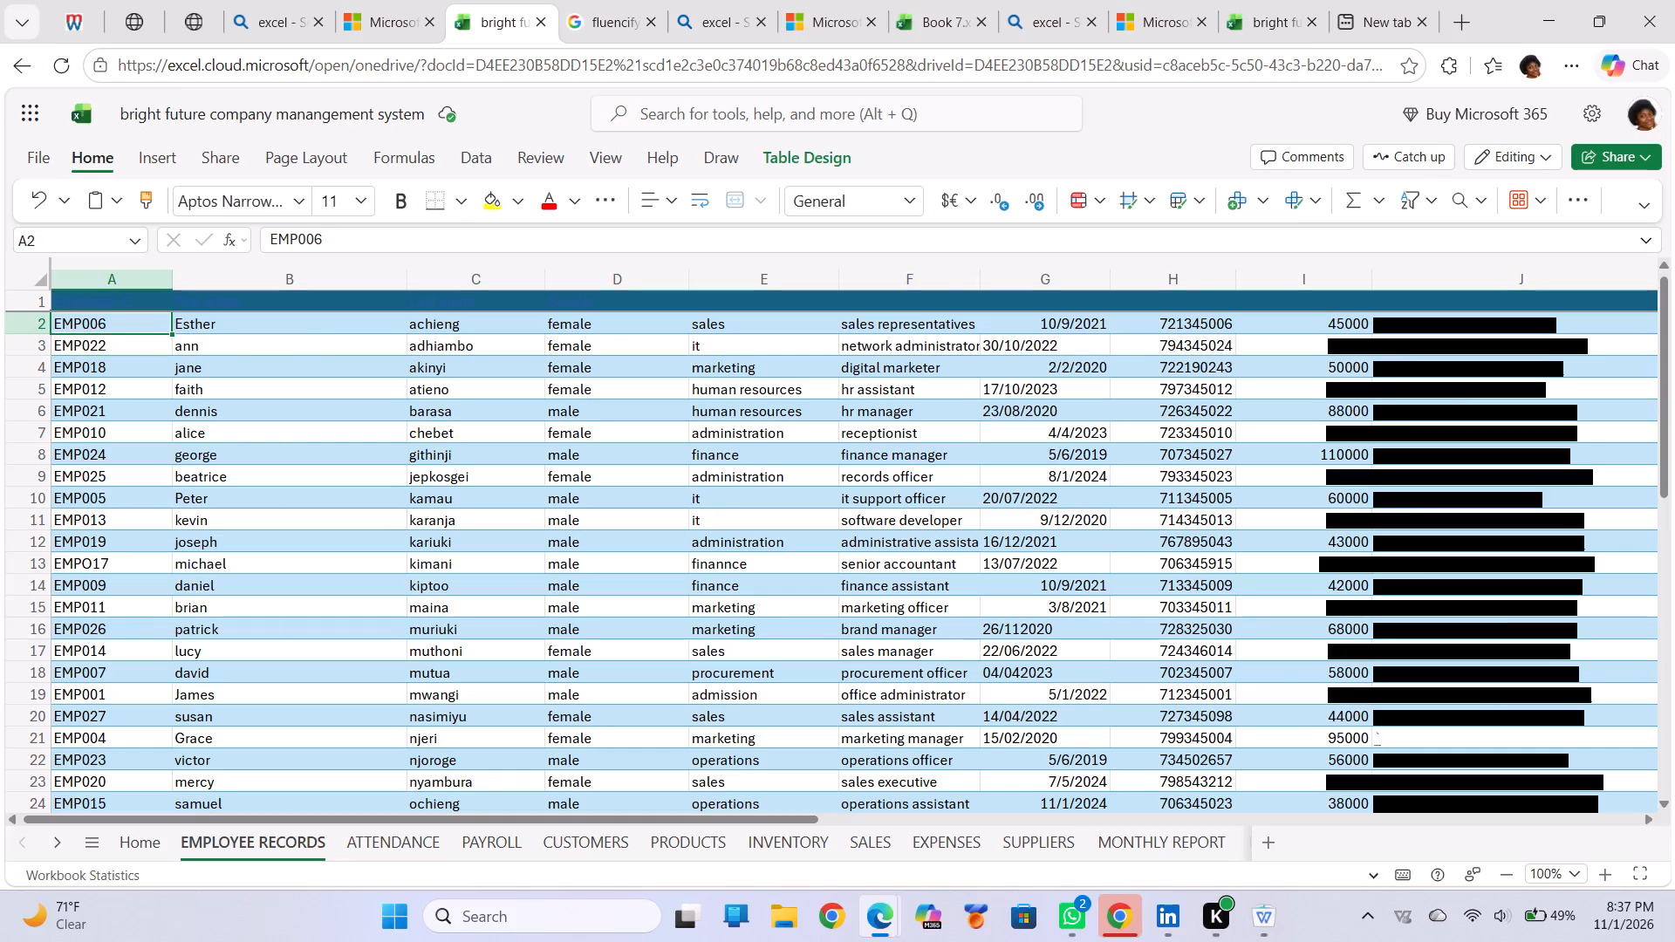
pyautogui.moveTo(168, 336); pyautogui.dragTo(160, 381)
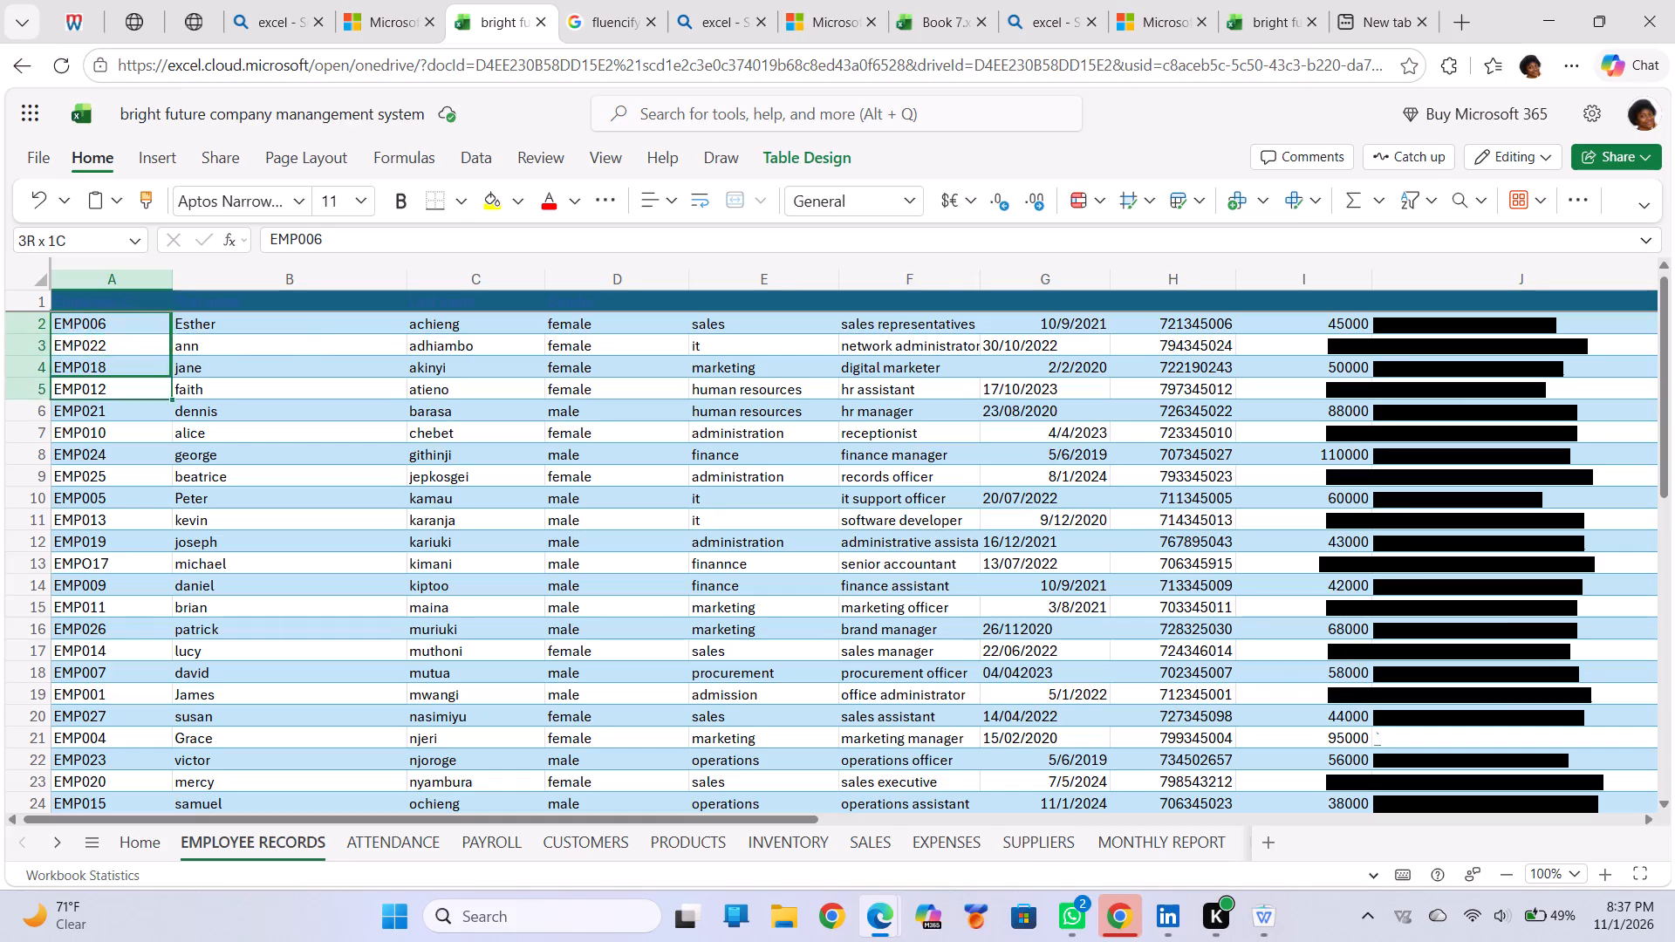
pyautogui.moveTo(160, 381); pyautogui.dragTo(105, 827)
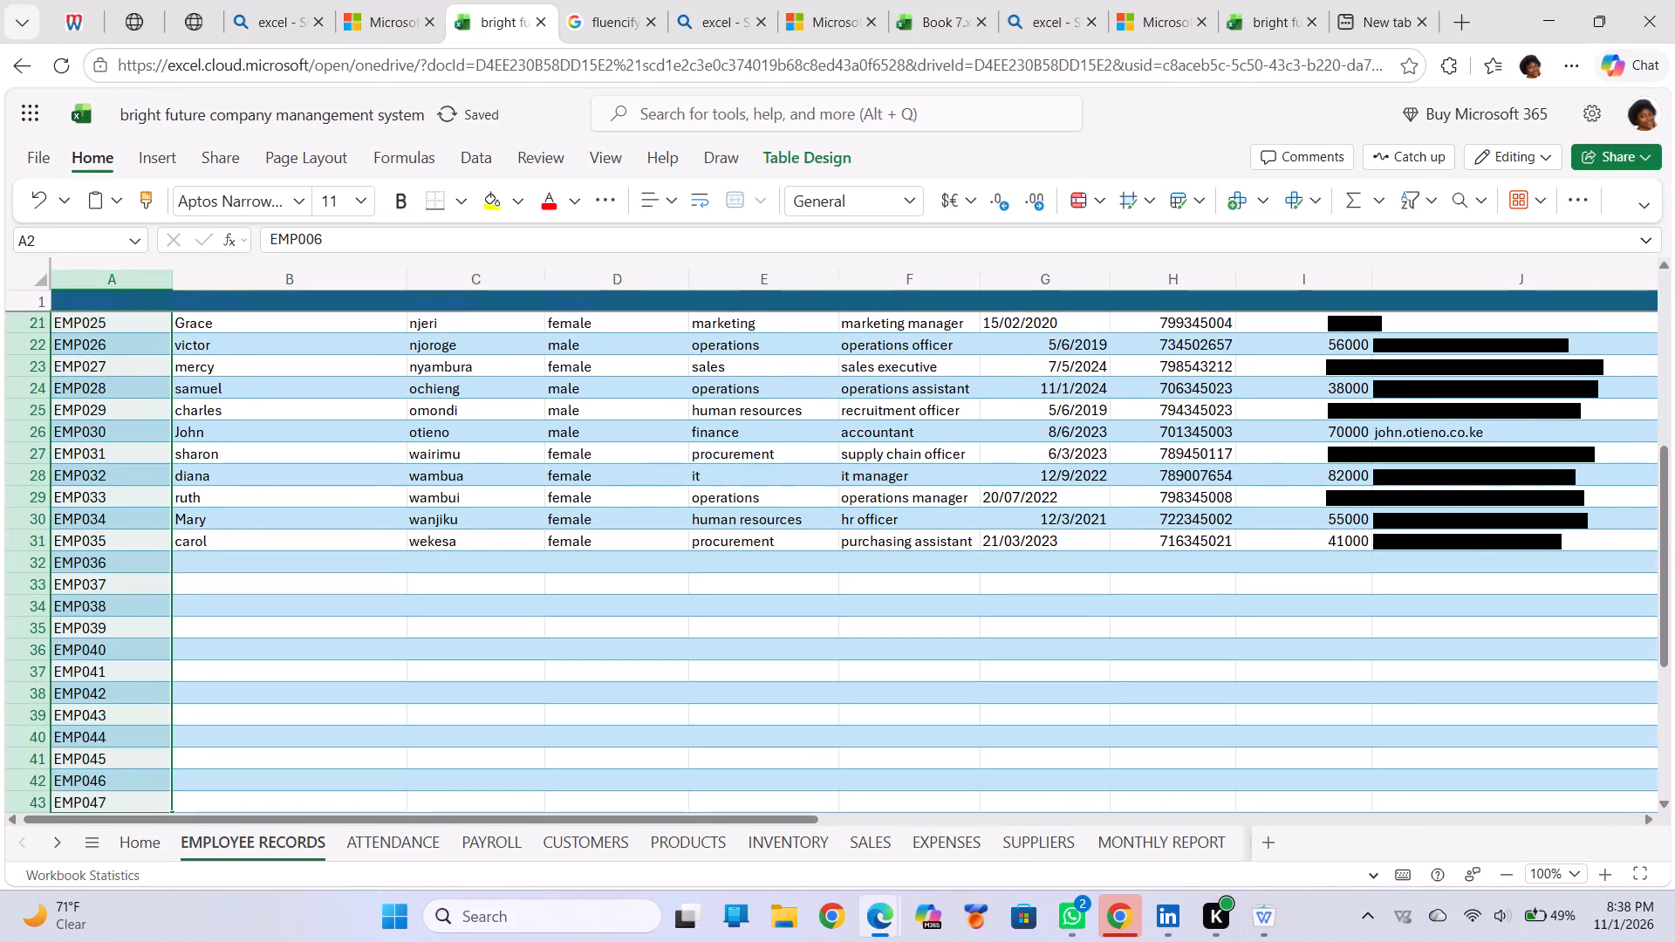
# Clear the surplus employee IDs EMP036 to EMP046 from cells A32 to A42, below the last employee record.
pyautogui.scroll(-1, 146, 539)
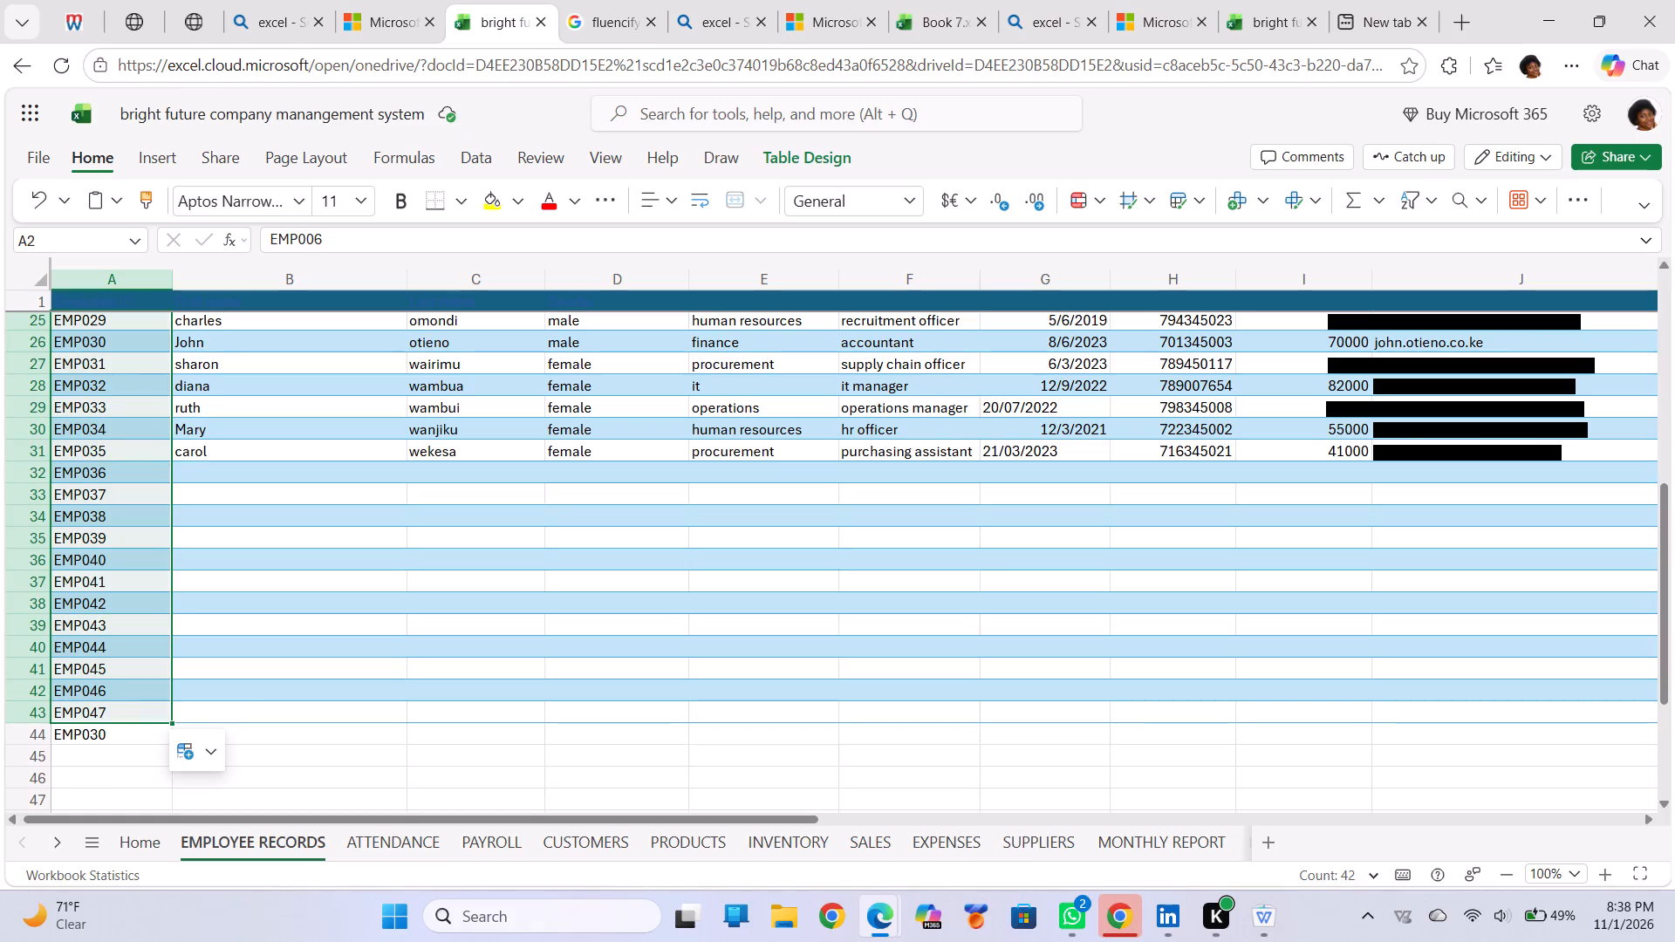
pyautogui.click(124, 650)
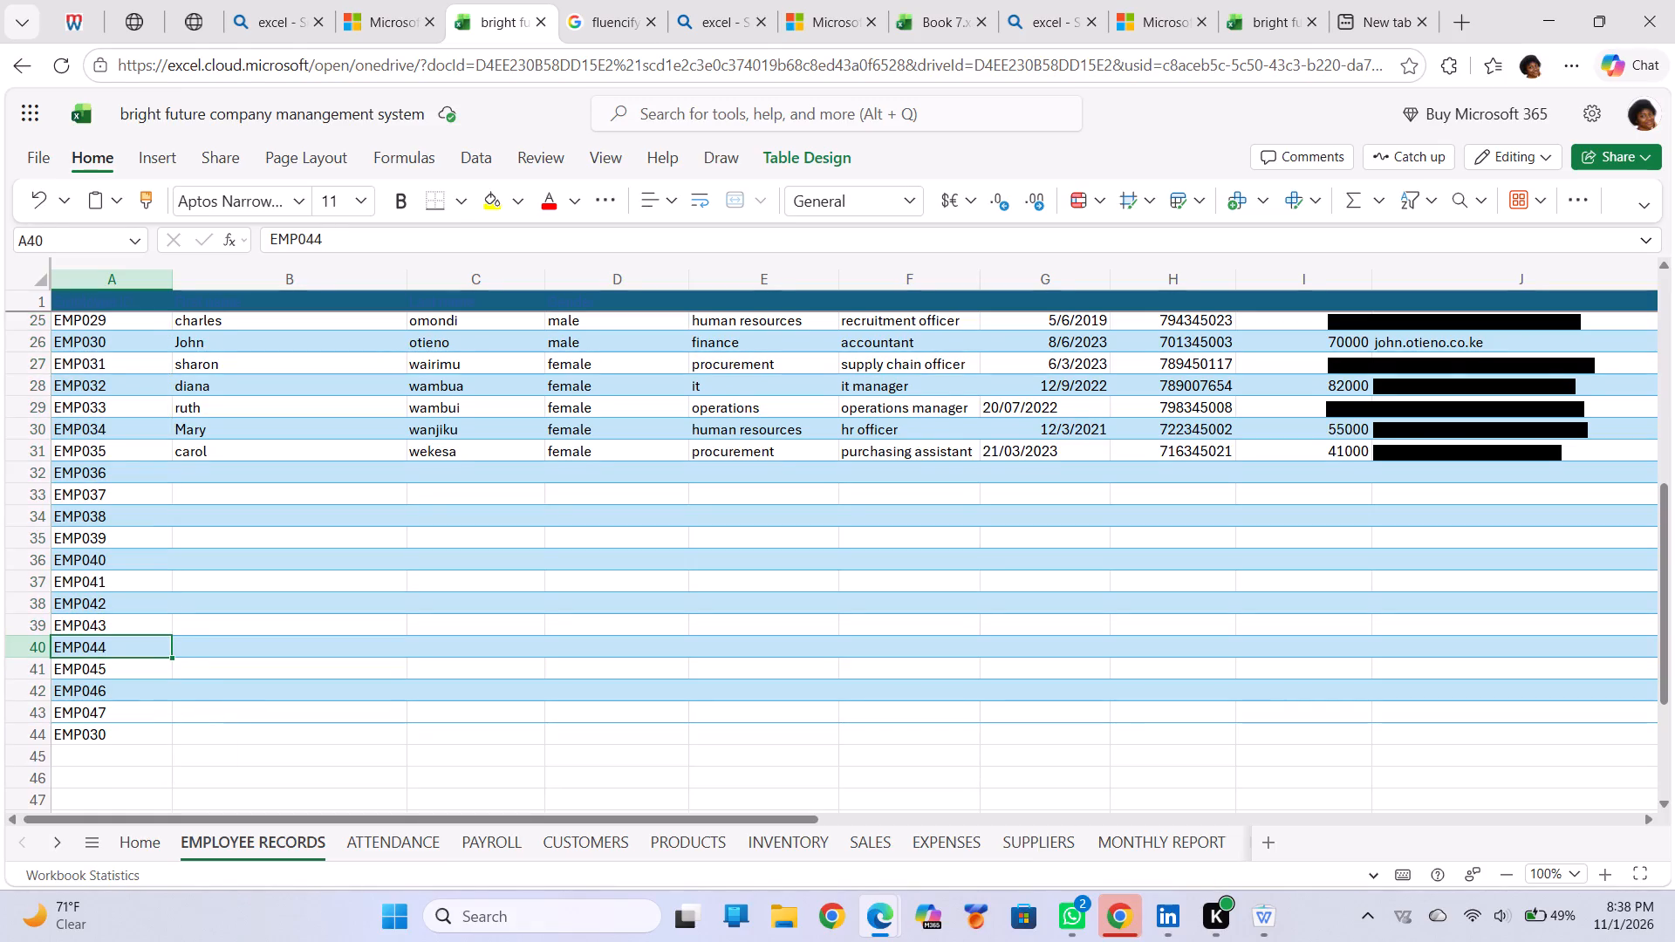
pyautogui.scroll(1, 203, 555)
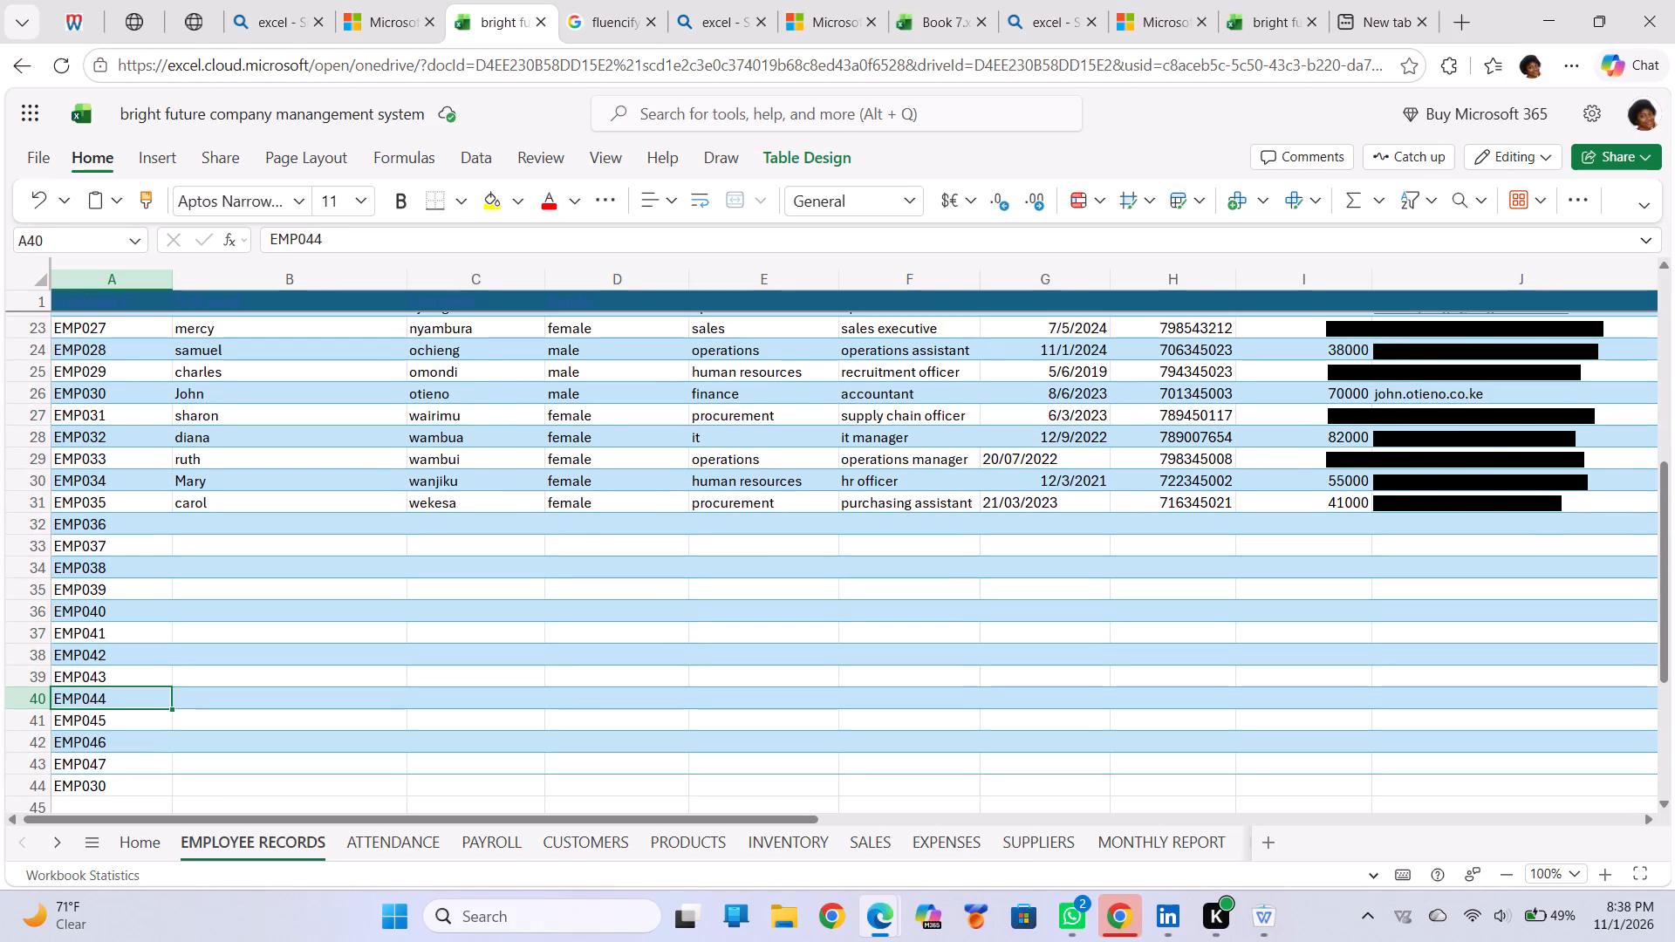
pyautogui.click(118, 519)
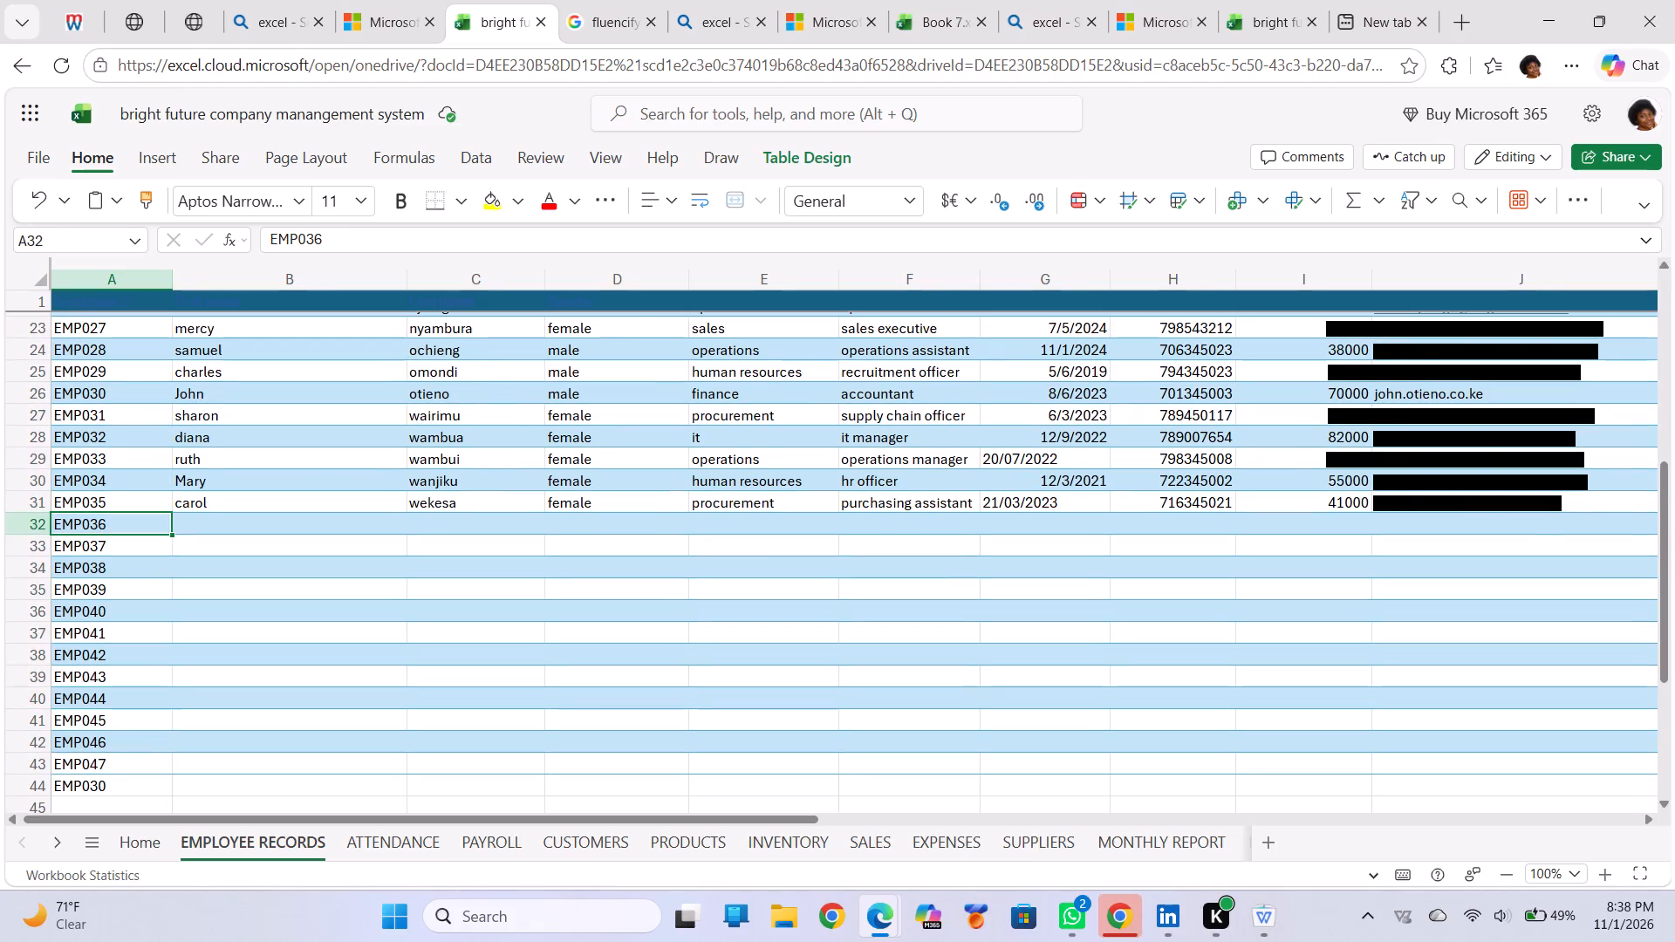
pyautogui.press('BackSpace')
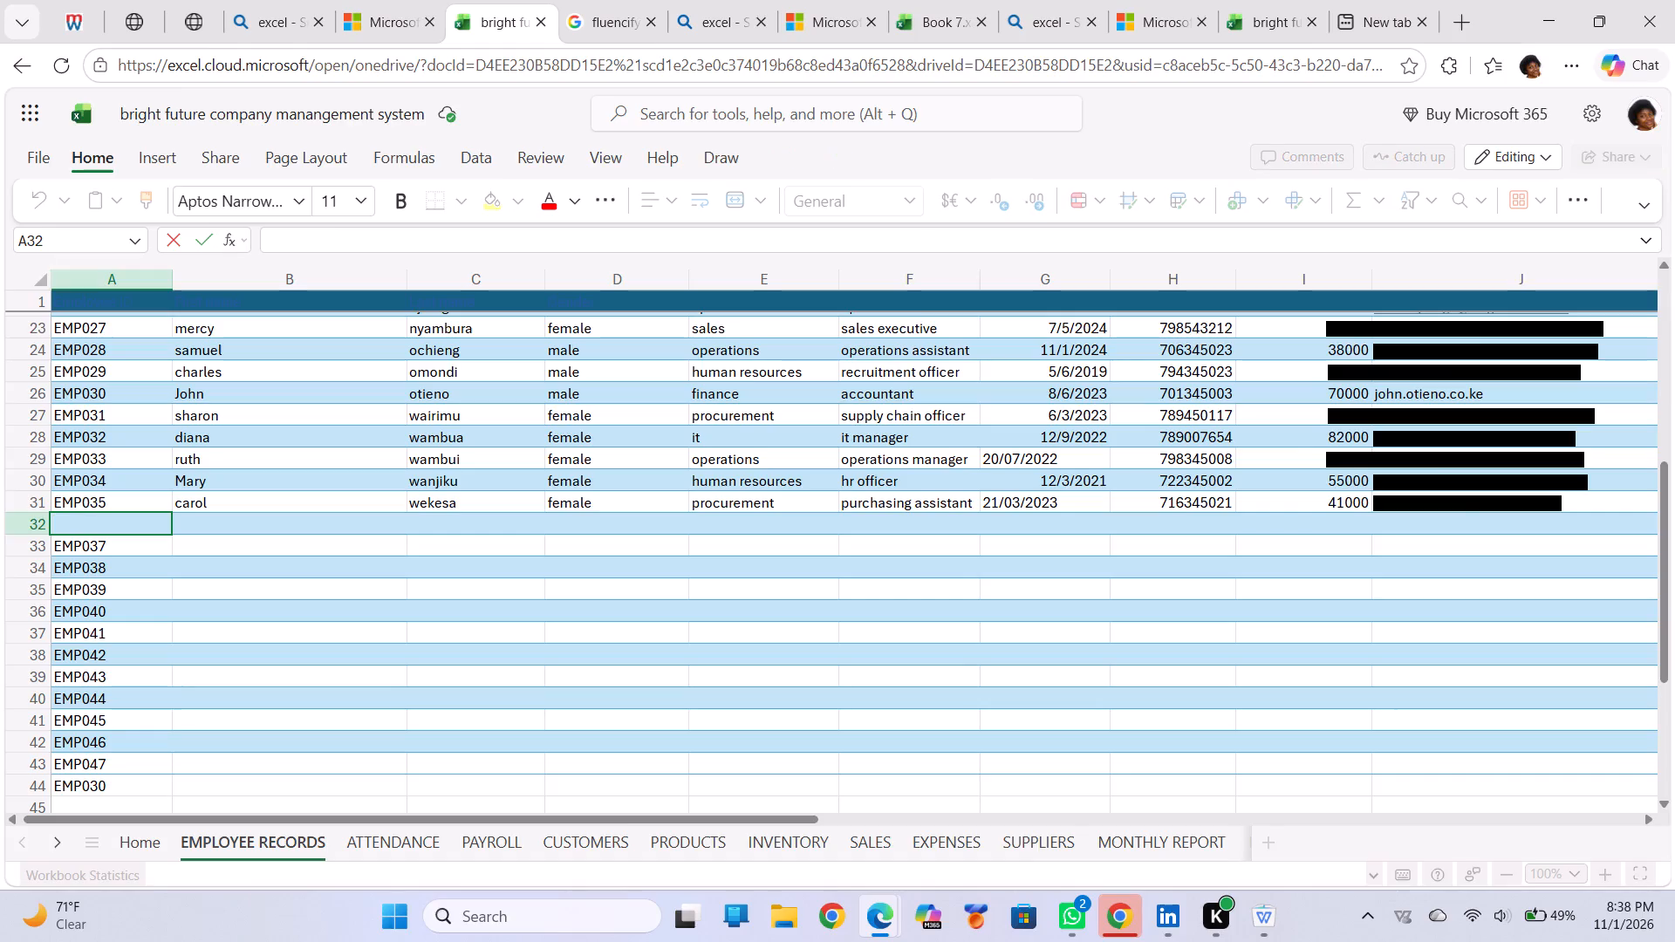
pyautogui.press('Return')
pyautogui.press('BackSpace')
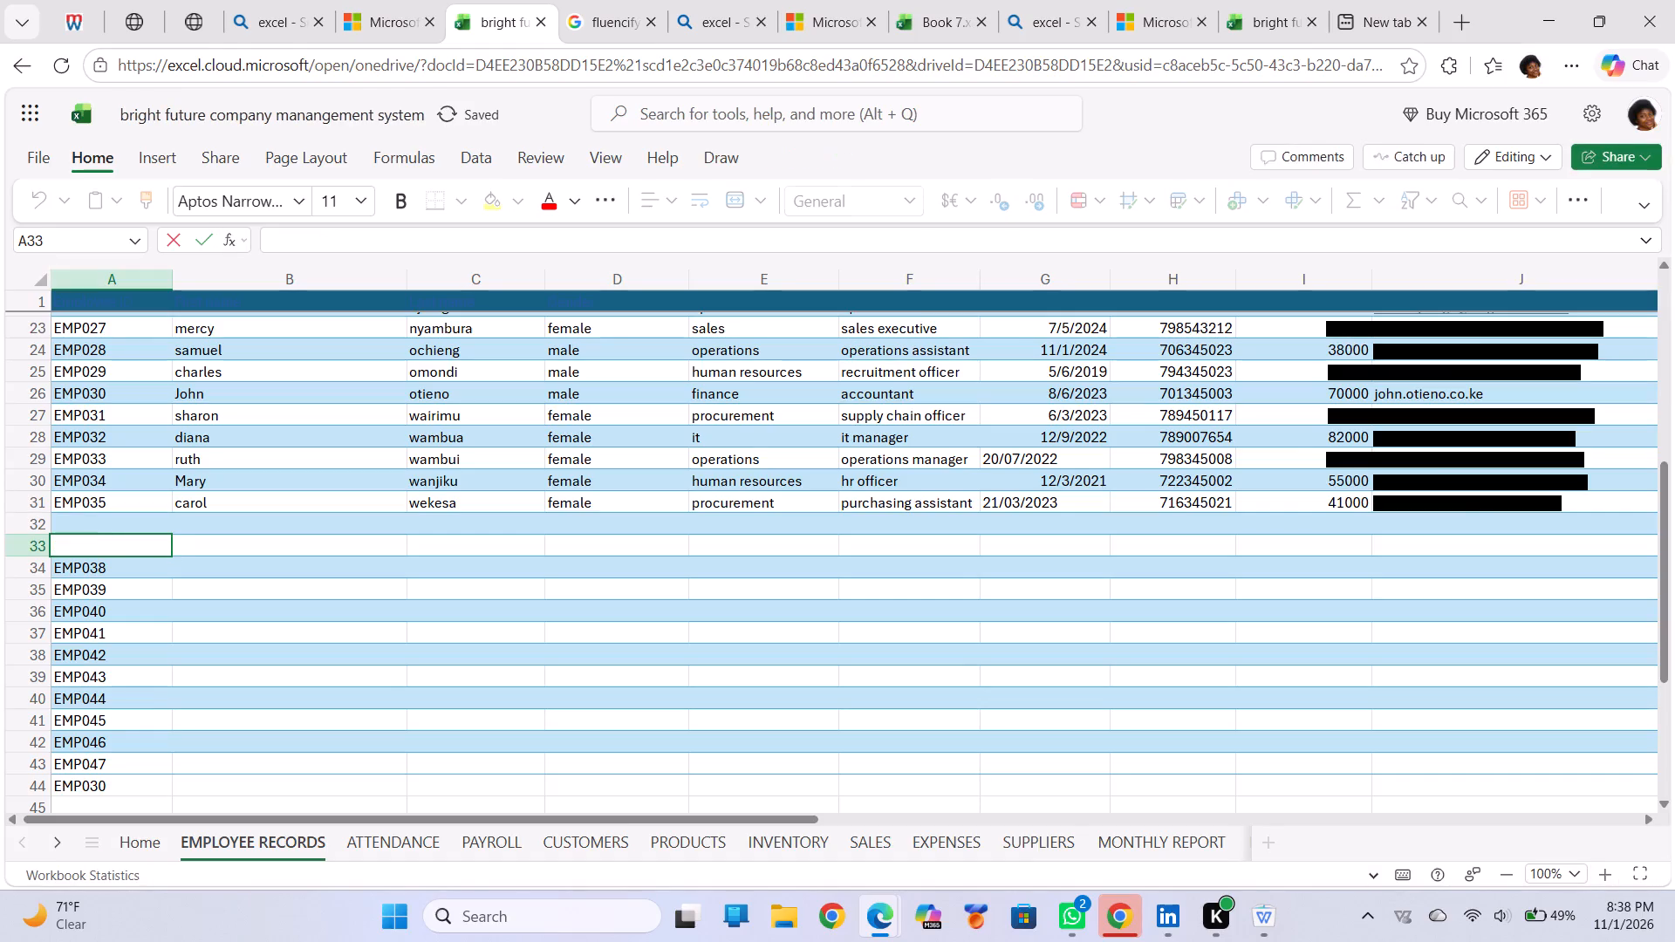
pyautogui.press('Return')
pyautogui.press('BackSpace')
pyautogui.press('Return')
pyautogui.press('BackSpace')
pyautogui.press('Return')
pyautogui.press('BackSpace')
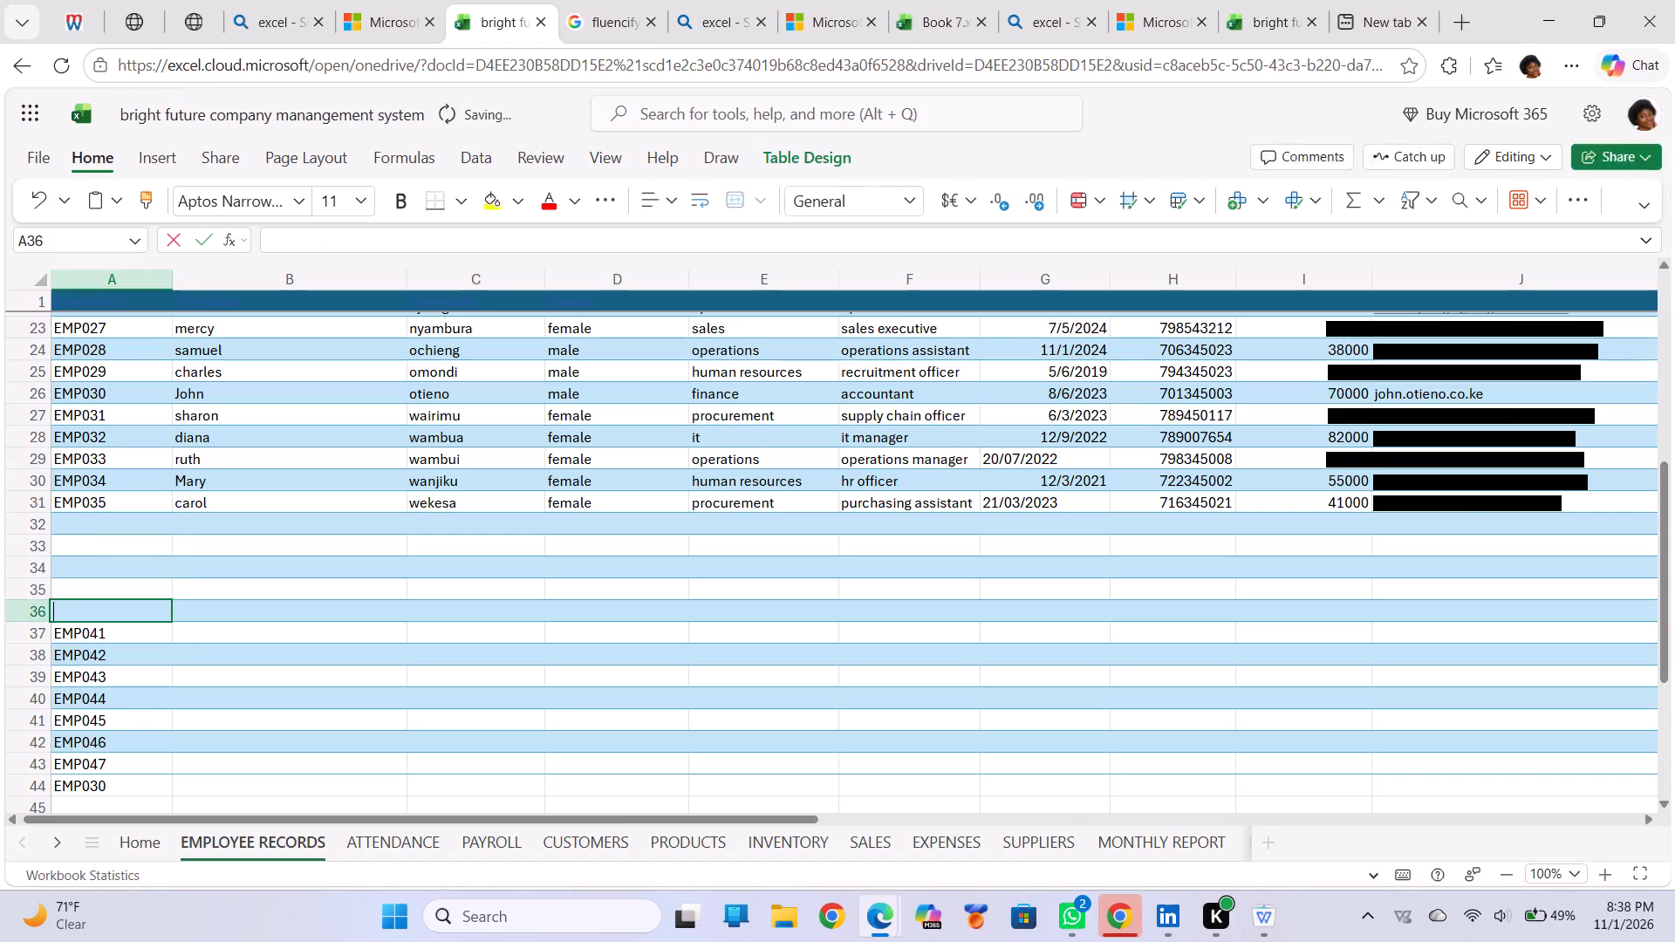
pyautogui.press('Return')
pyautogui.press('BackSpace')
pyautogui.press('Return')
pyautogui.press('BackSpace')
pyautogui.press('Return')
pyautogui.press('BackSpace')
pyautogui.press('Return')
pyautogui.press('BackSpace')
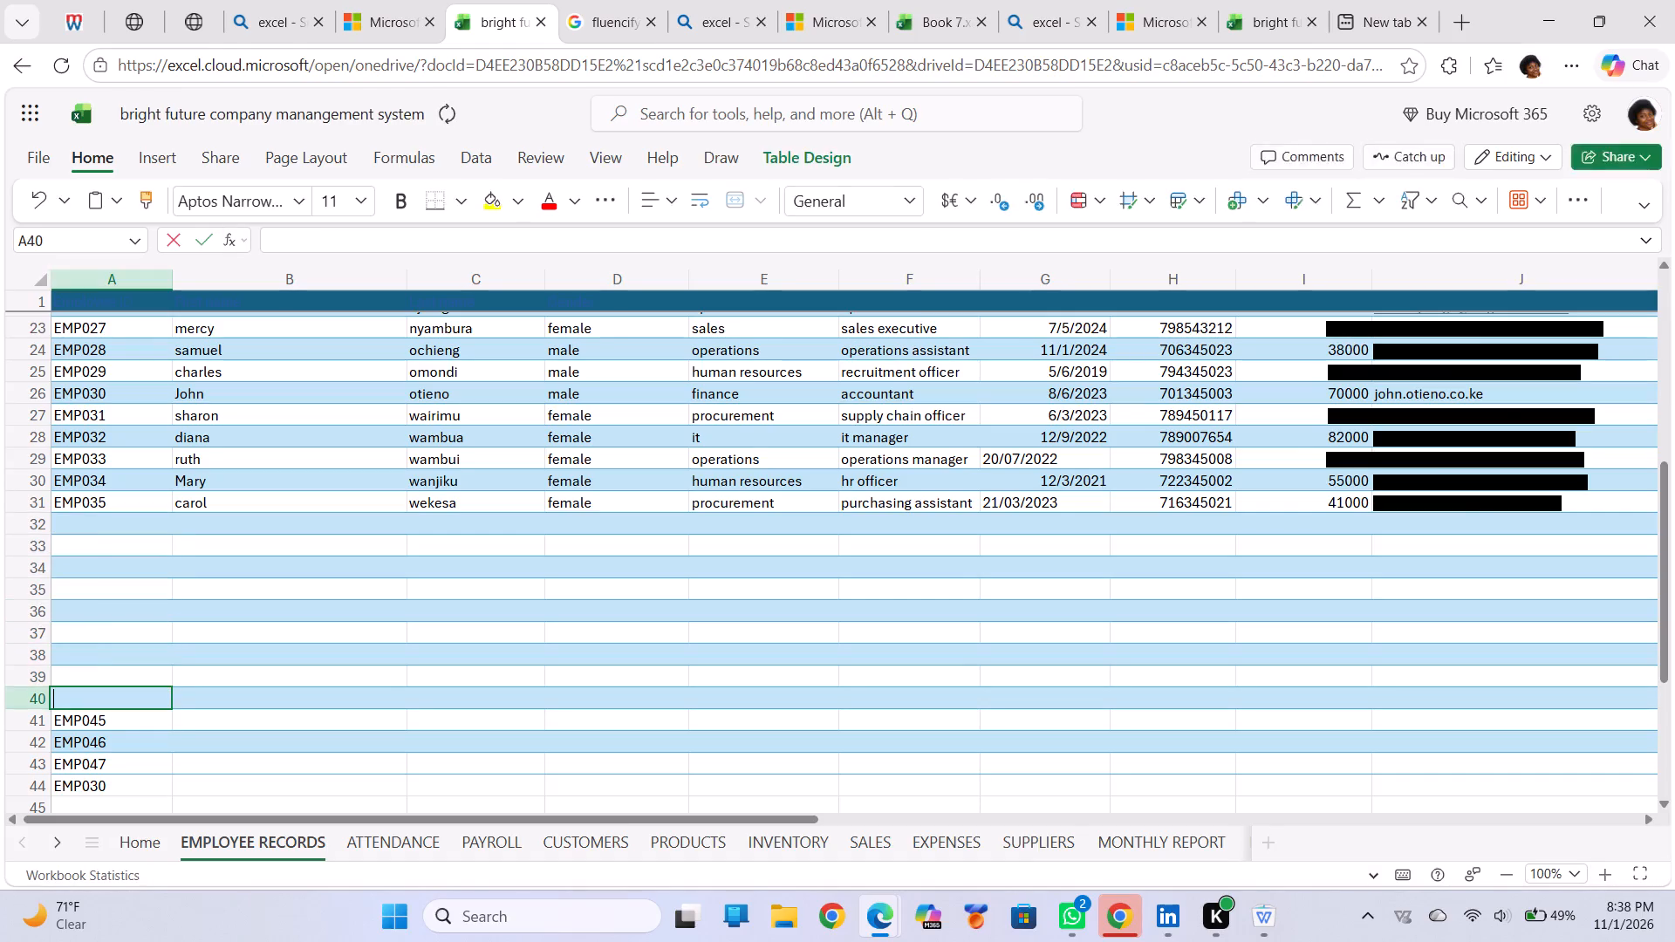
pyautogui.press('Return')
pyautogui.press('BackSpace')
pyautogui.press('Return')
pyautogui.press('BackSpace')
pyautogui.press('Return')
pyautogui.press('Return')
pyautogui.press('Return')
pyautogui.press('BackSpace')
pyautogui.press('Return')
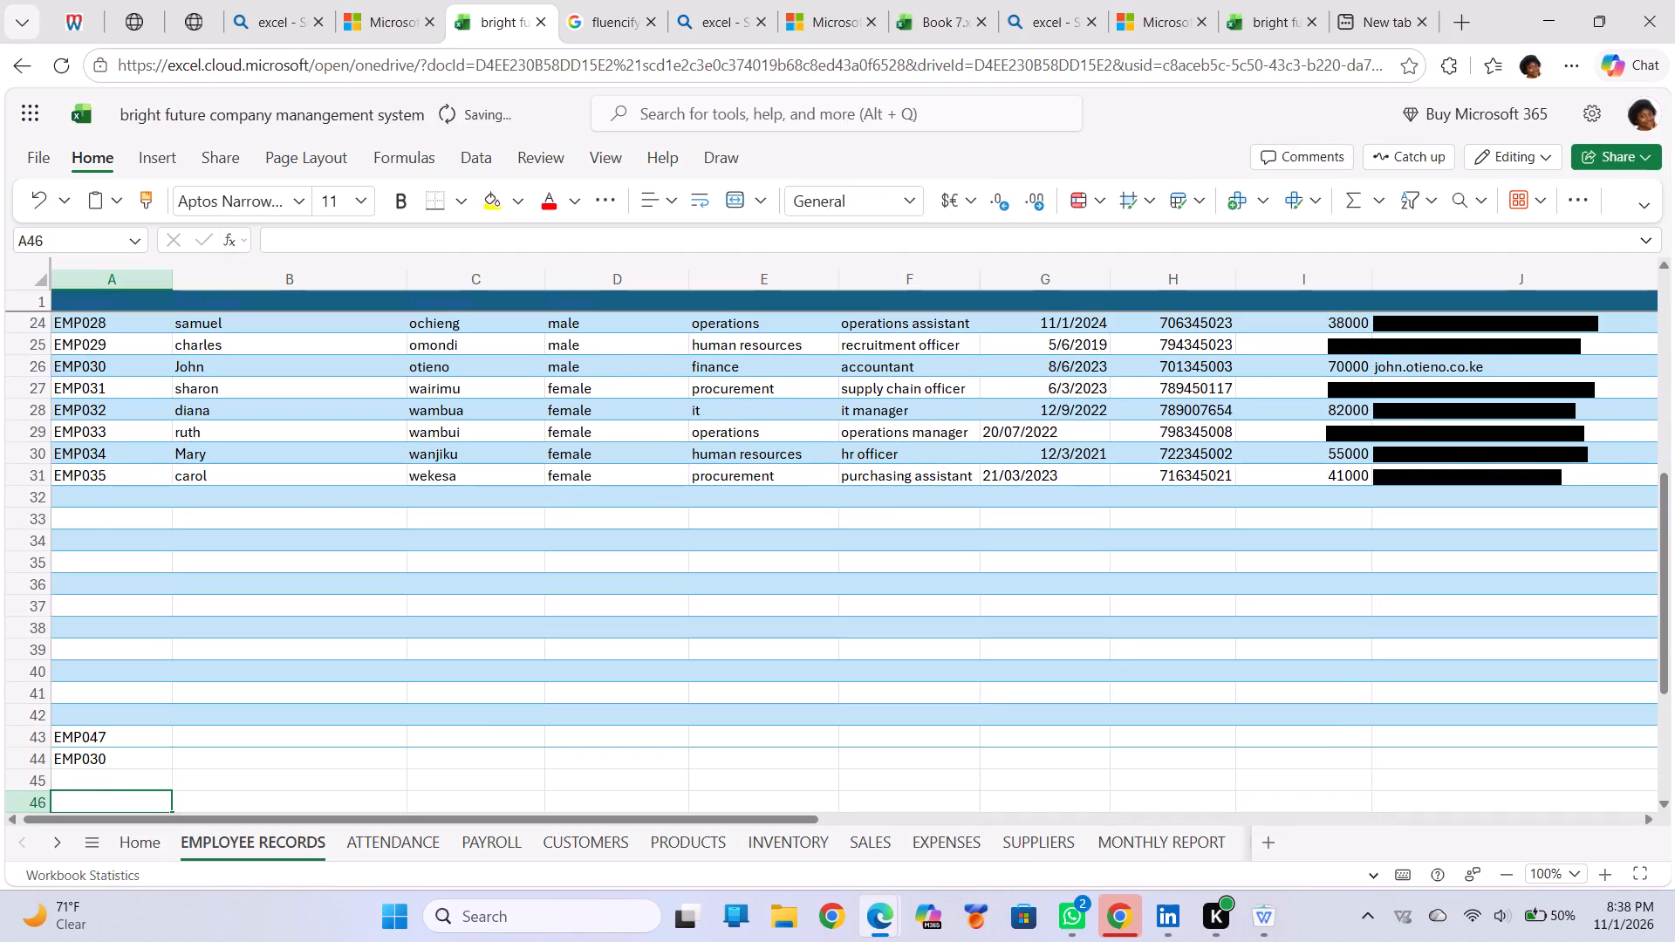
pyautogui.press('BackSpace')
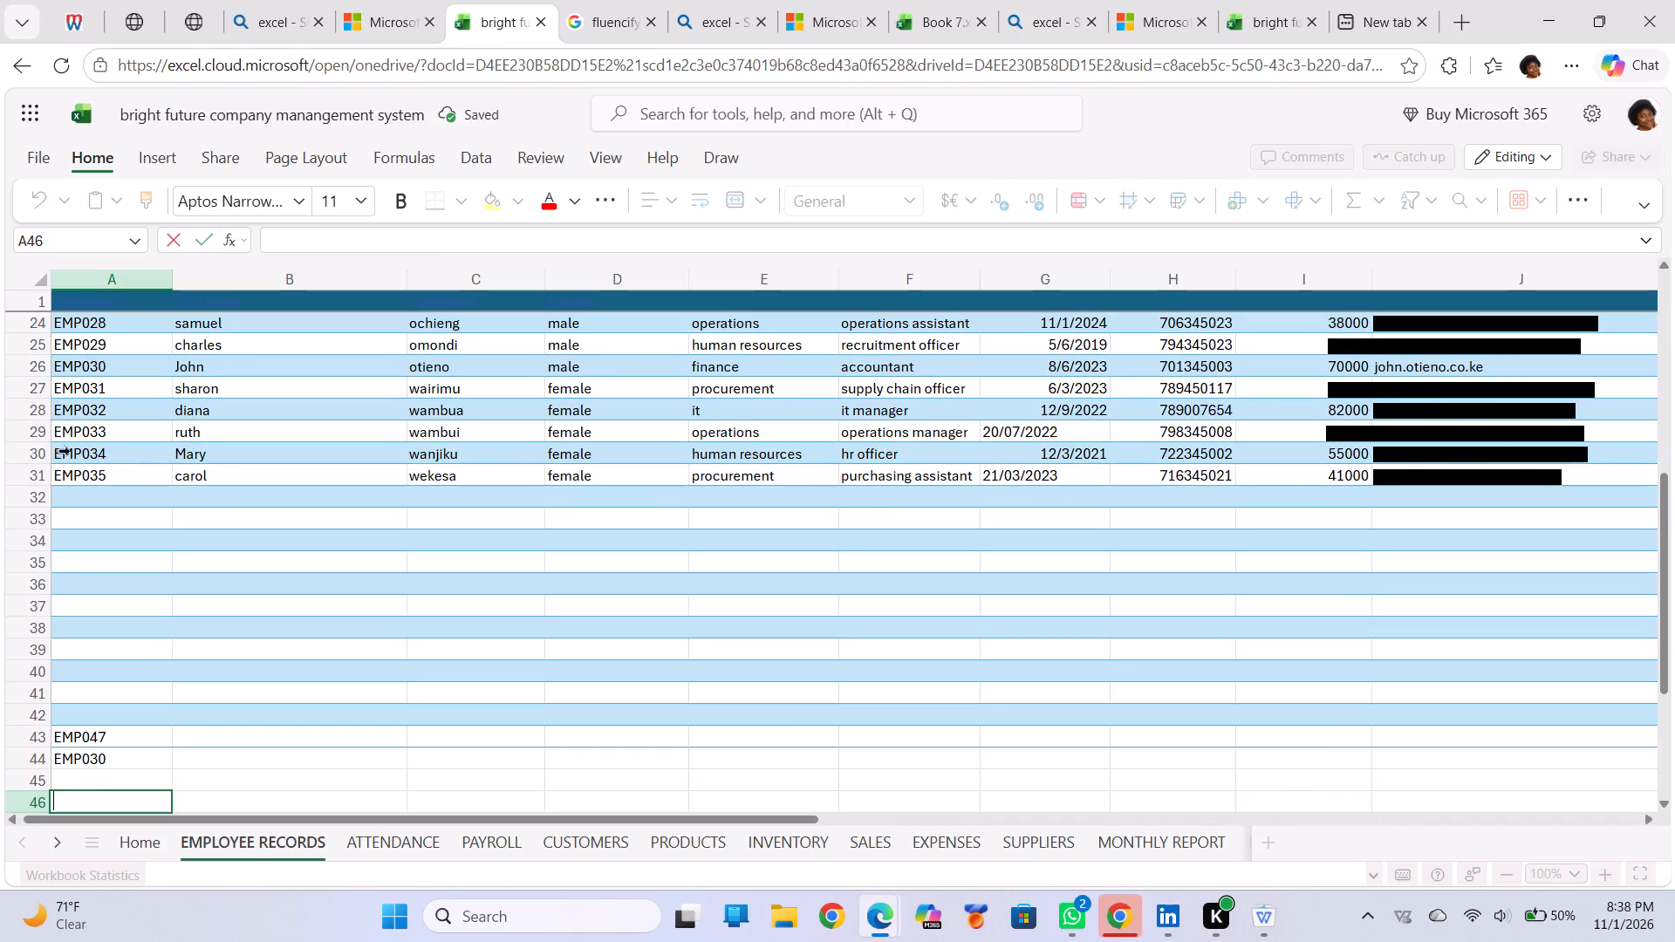
# Clear the leftover employee IDs EMP047 and EMP030 from cells A43 and A44.
pyautogui.click(87, 732)
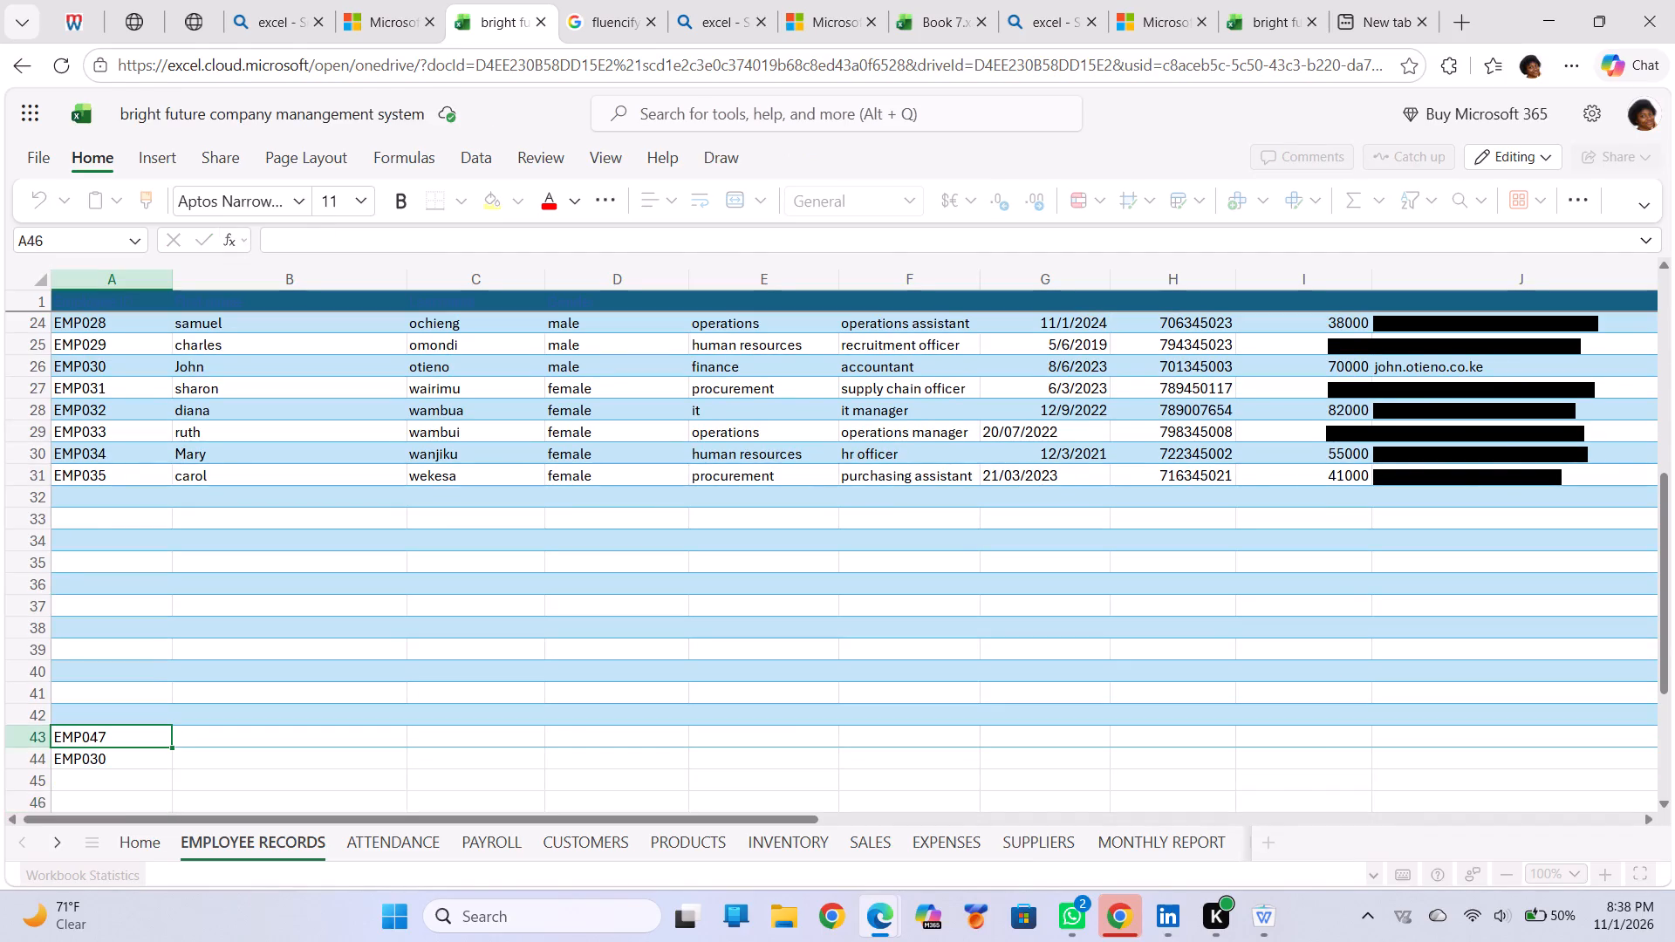
pyautogui.press('BackSpace')
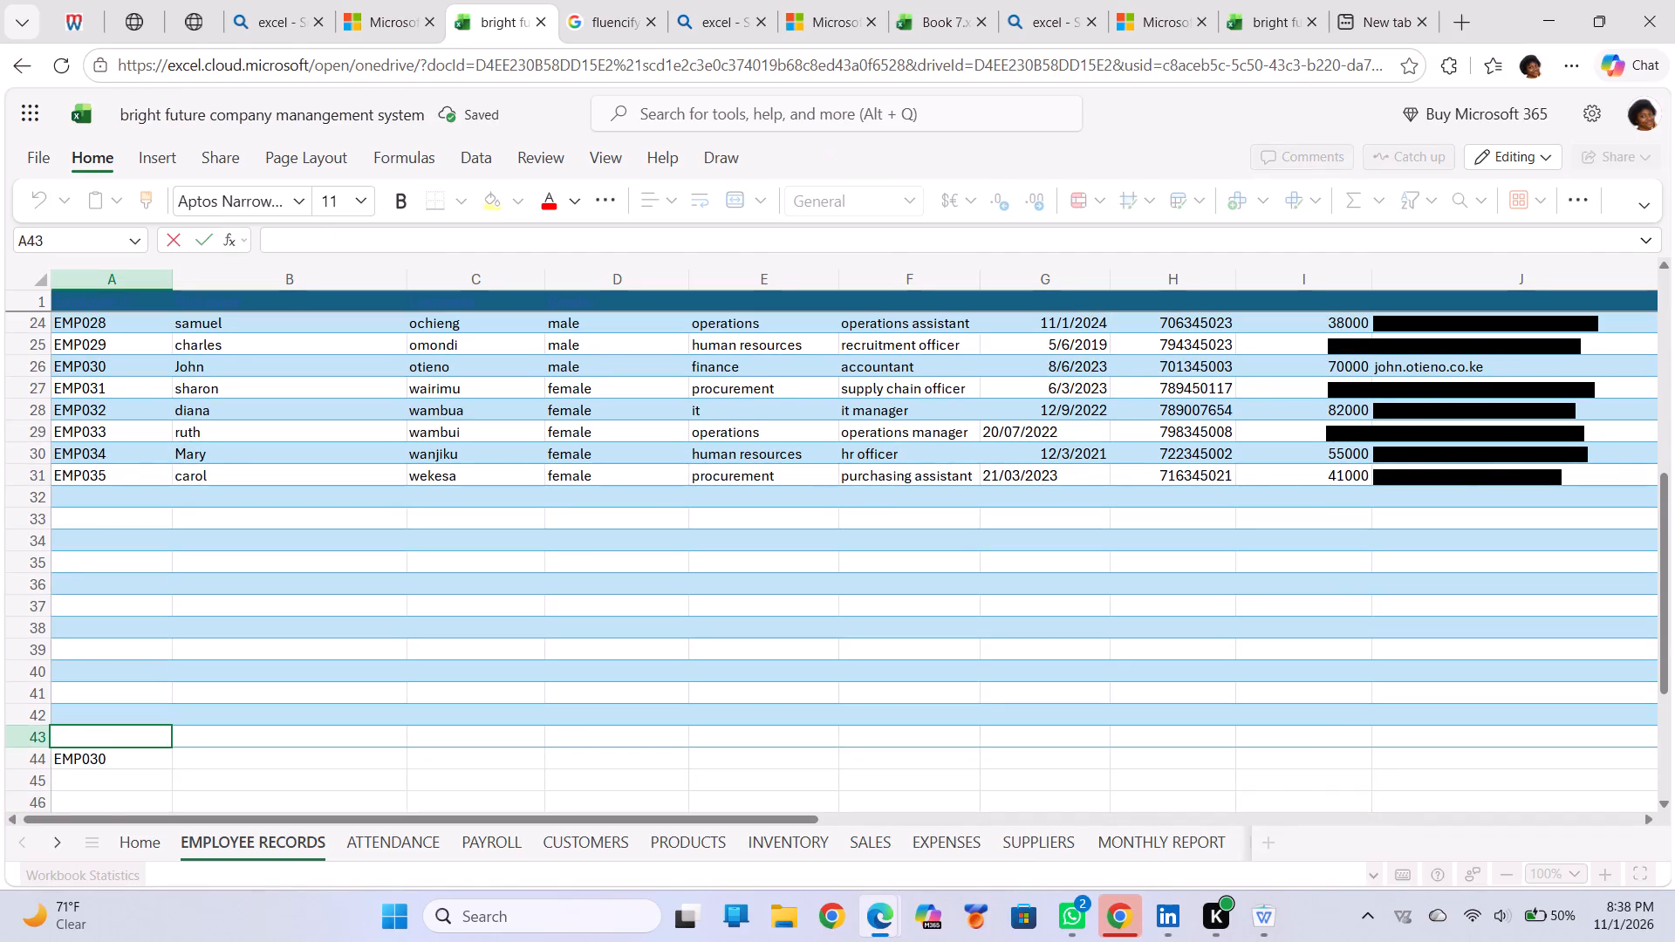
pyautogui.press('Return')
pyautogui.press('BackSpace')
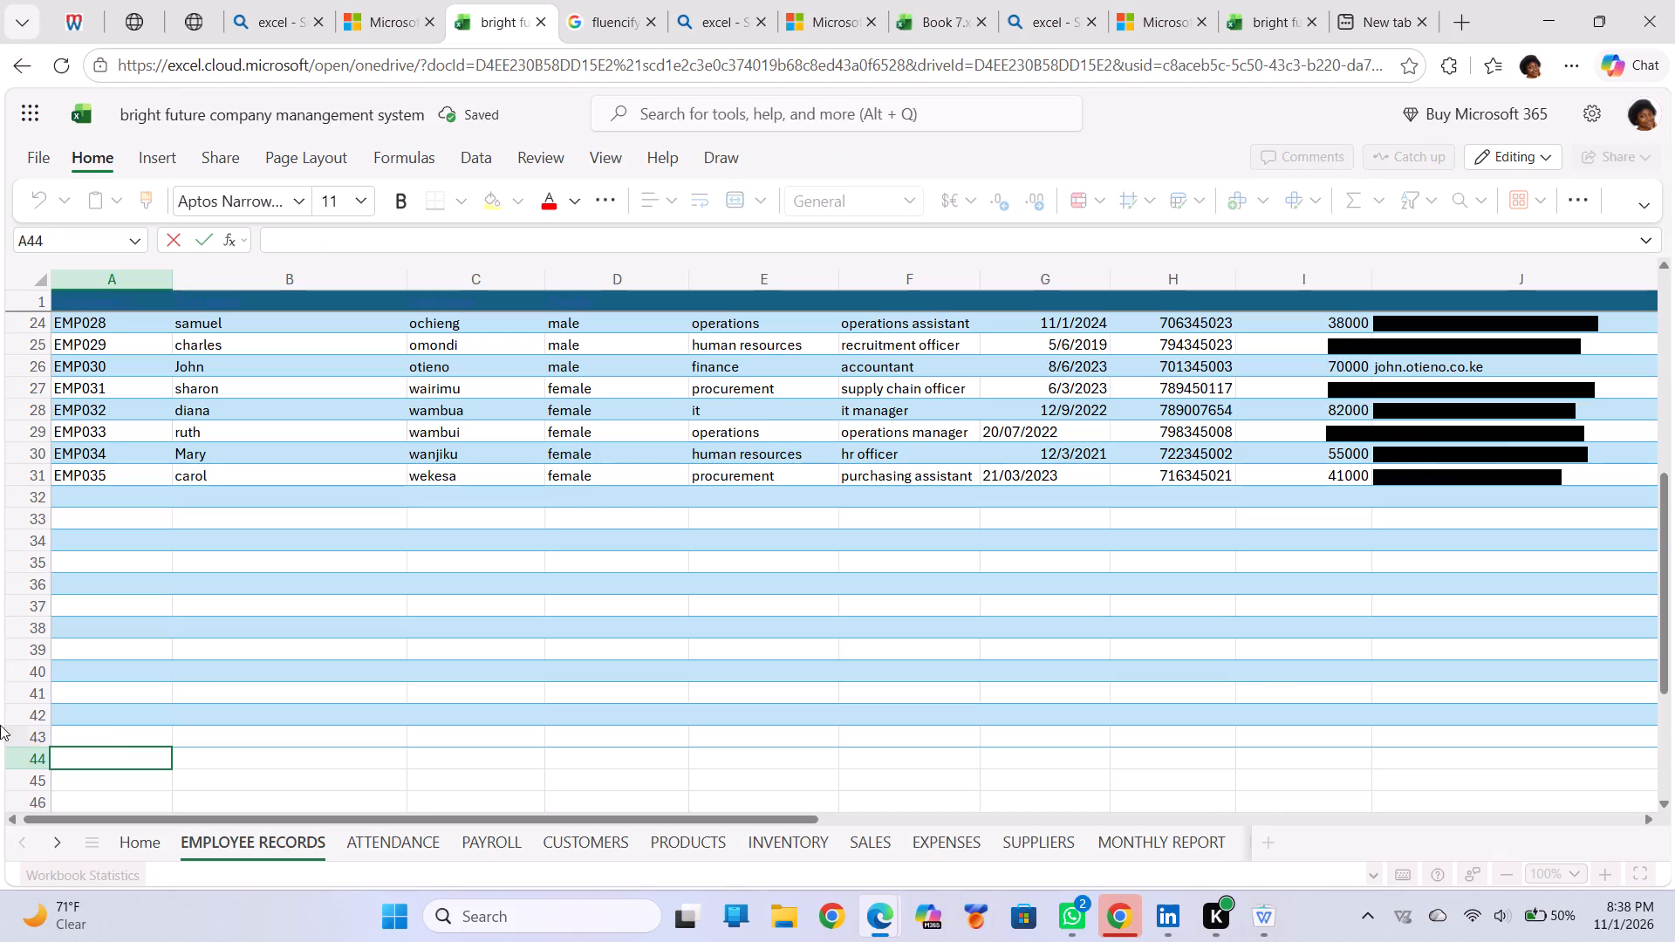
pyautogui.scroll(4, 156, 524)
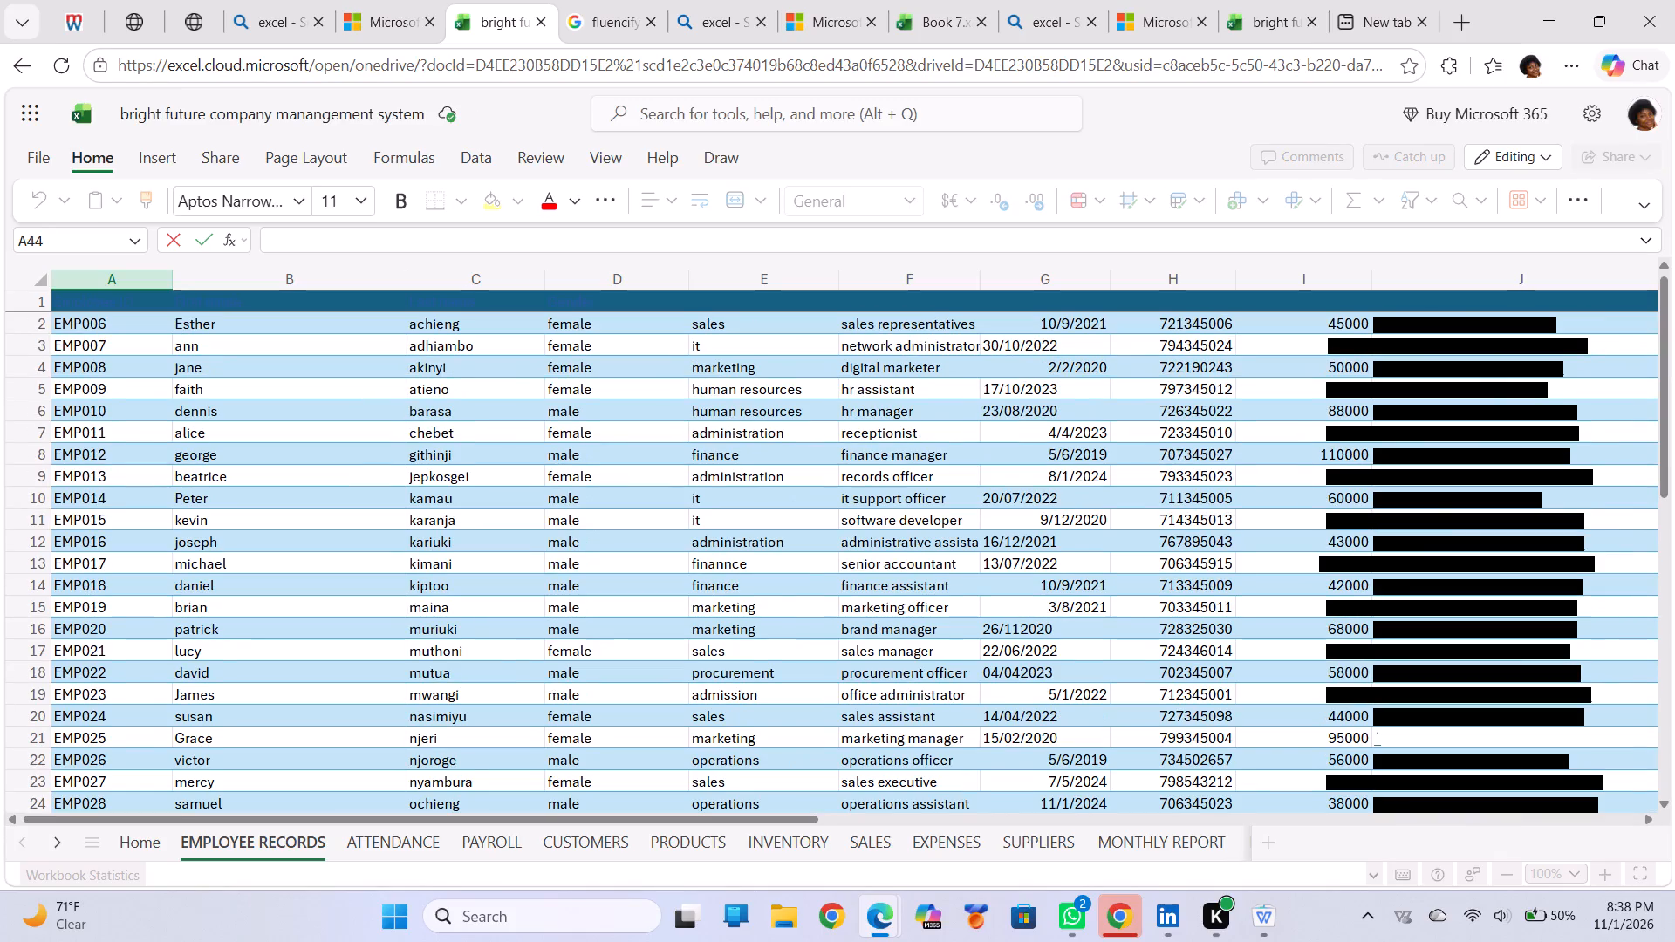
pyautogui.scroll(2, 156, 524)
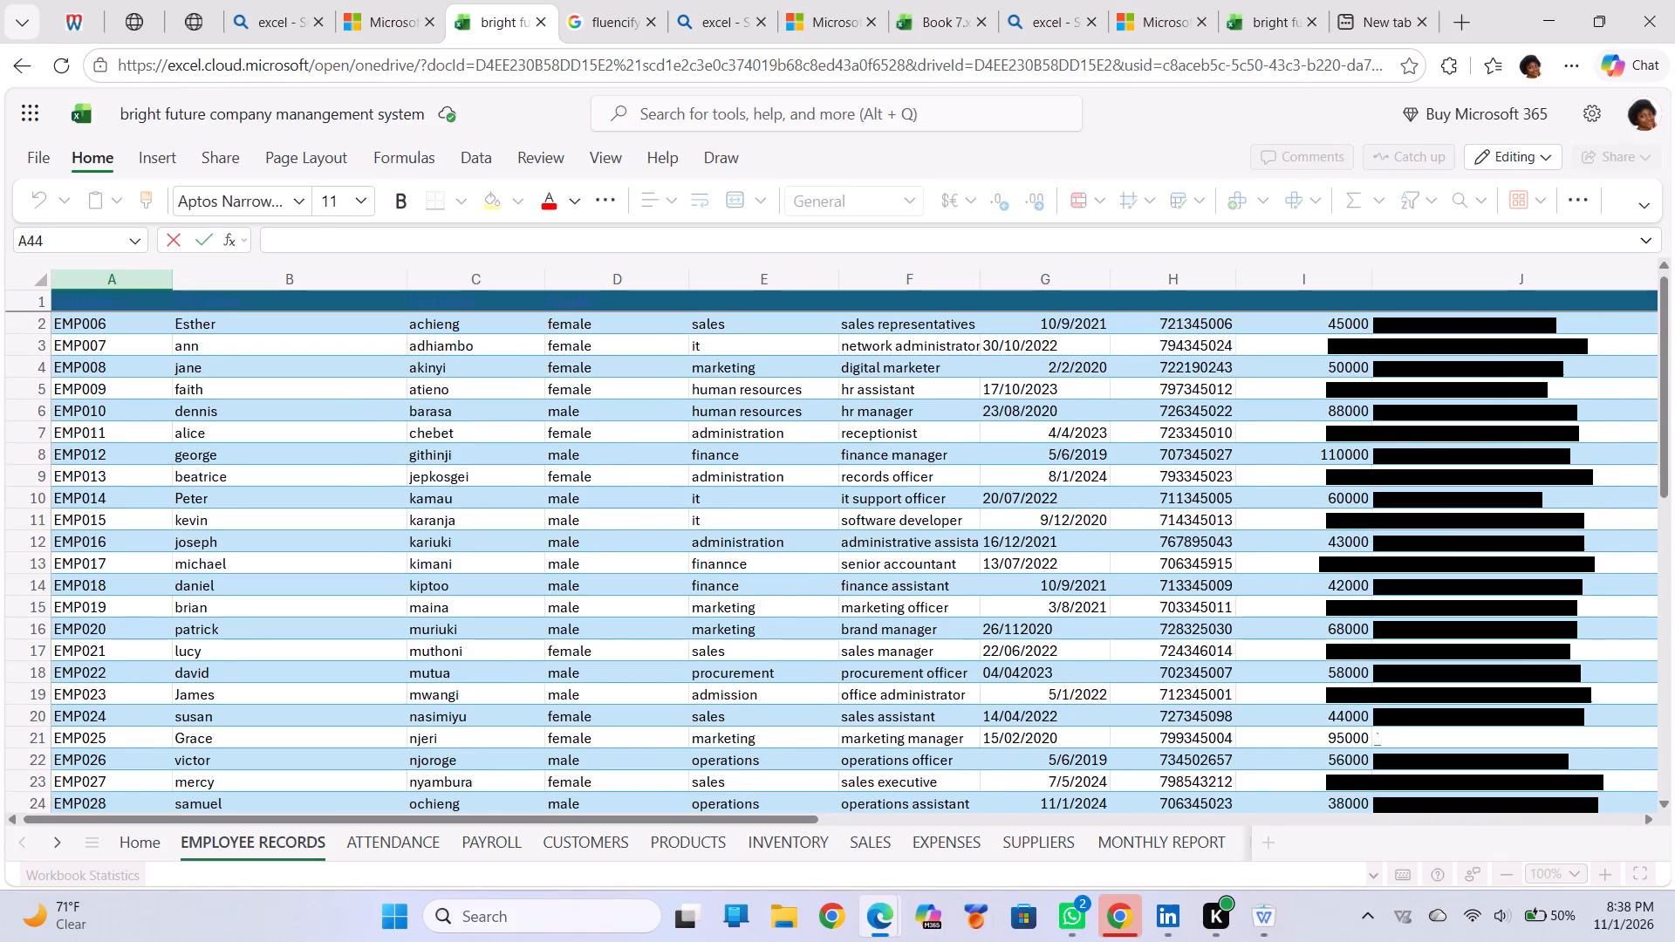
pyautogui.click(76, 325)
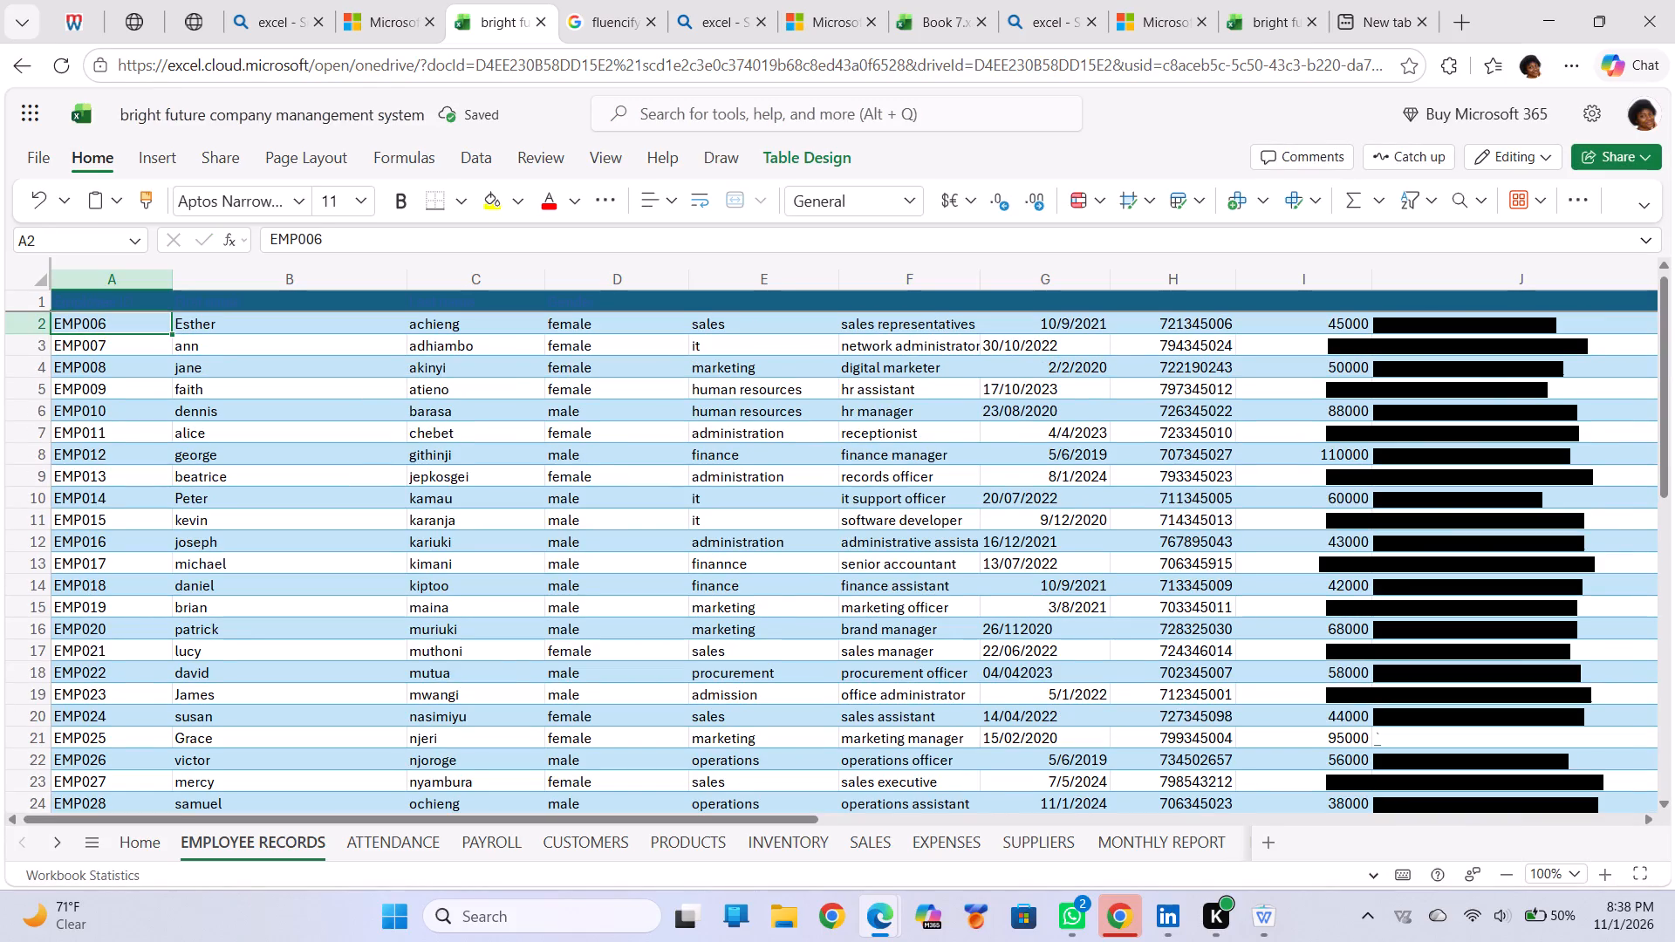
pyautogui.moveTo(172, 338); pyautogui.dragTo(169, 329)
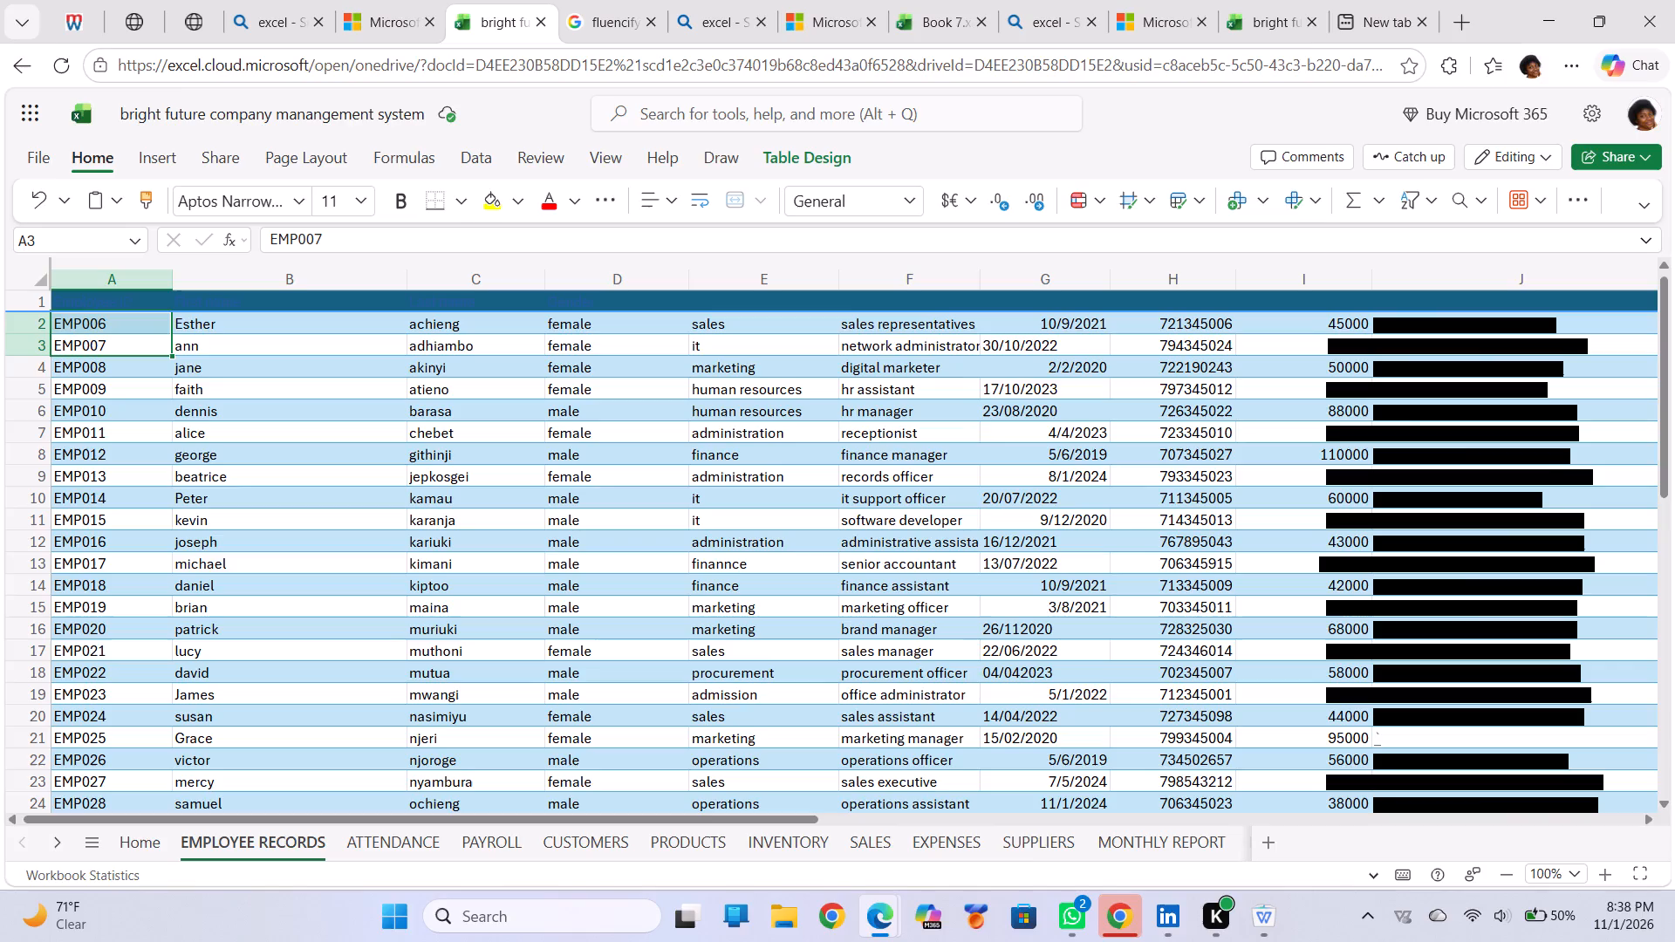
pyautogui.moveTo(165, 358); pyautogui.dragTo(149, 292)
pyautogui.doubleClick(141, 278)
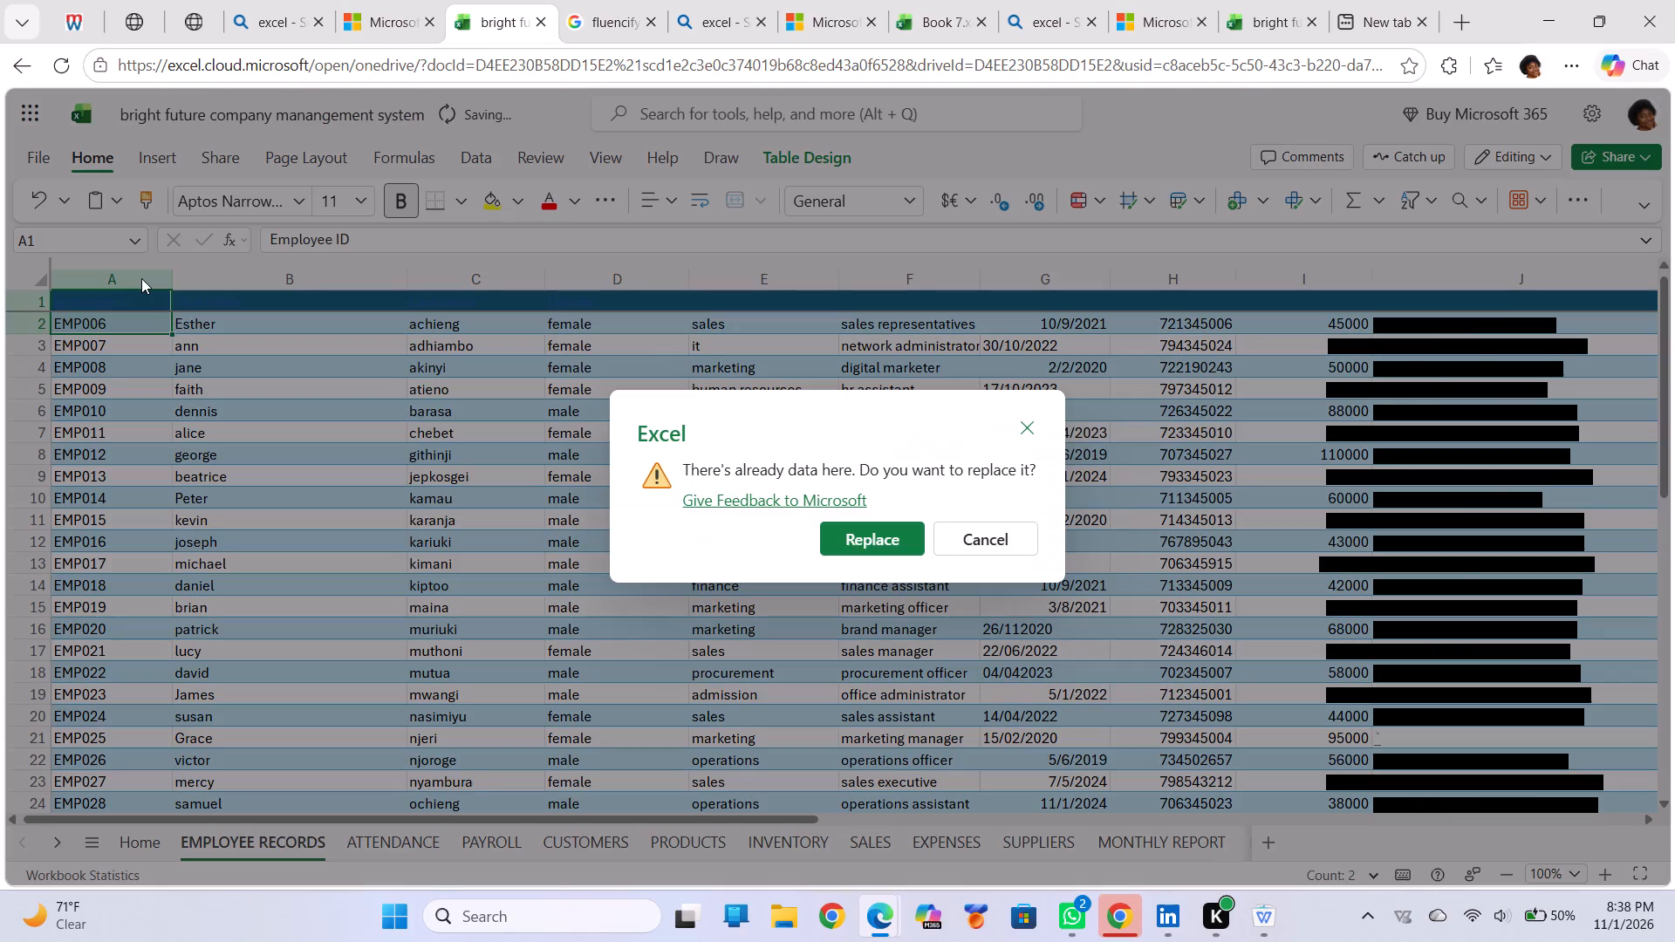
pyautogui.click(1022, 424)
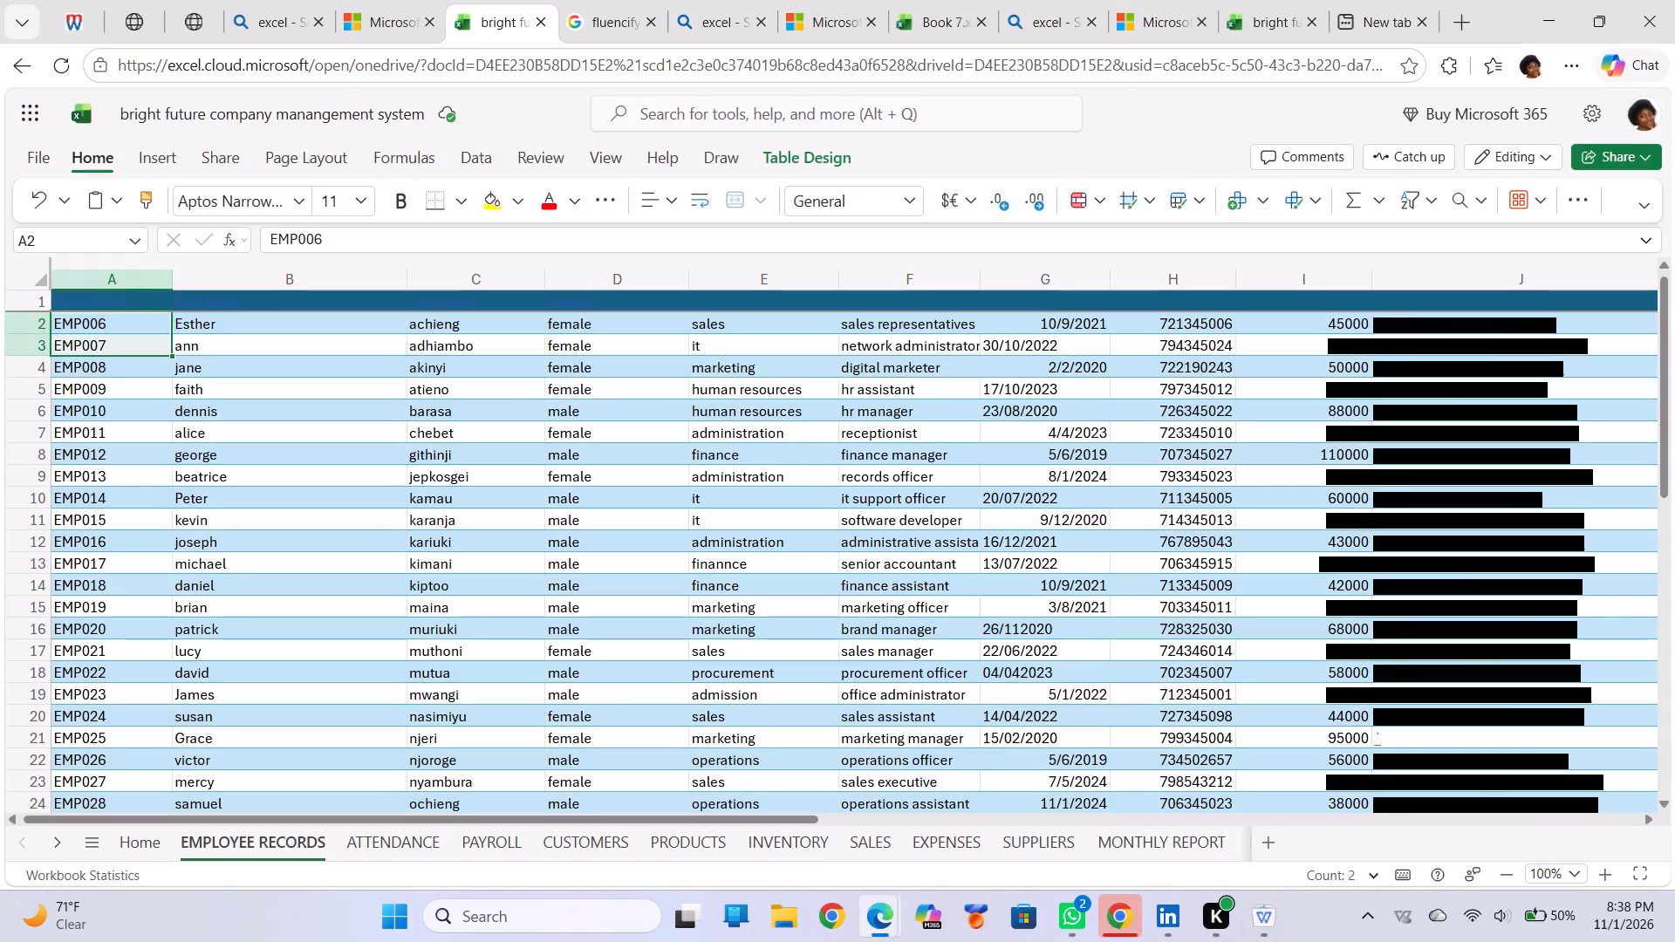
# Examine the employee IDs in column A from the first record down to the last employee row.
pyautogui.click(143, 318)
pyautogui.tripleClick(143, 318)
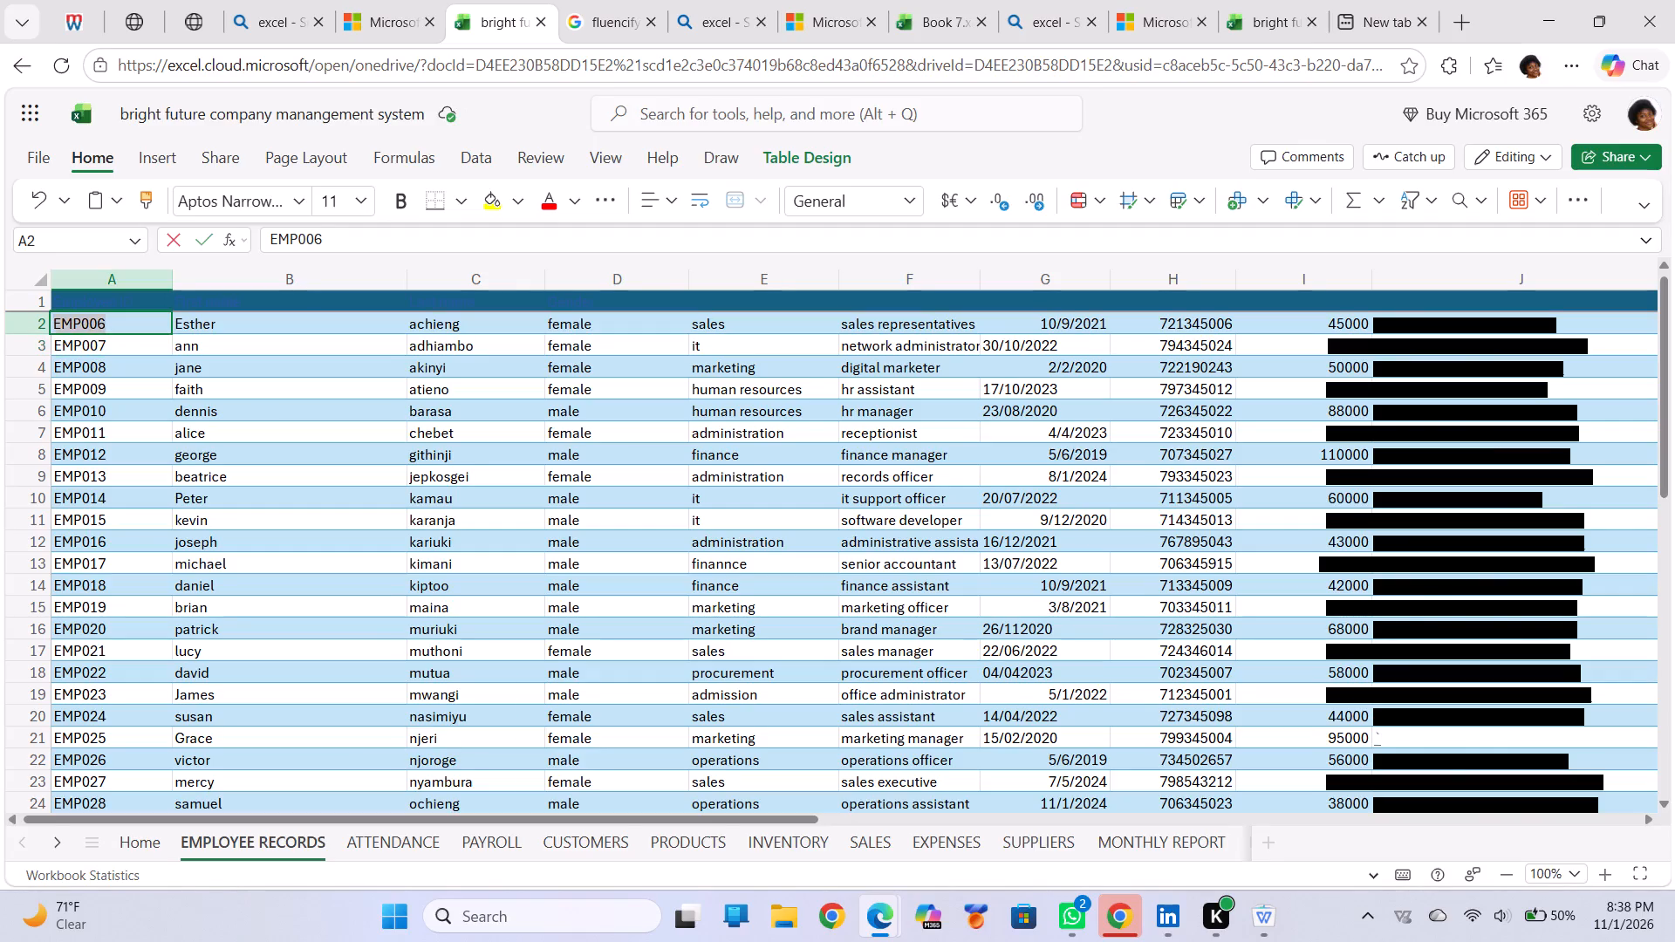
pyautogui.click(126, 283)
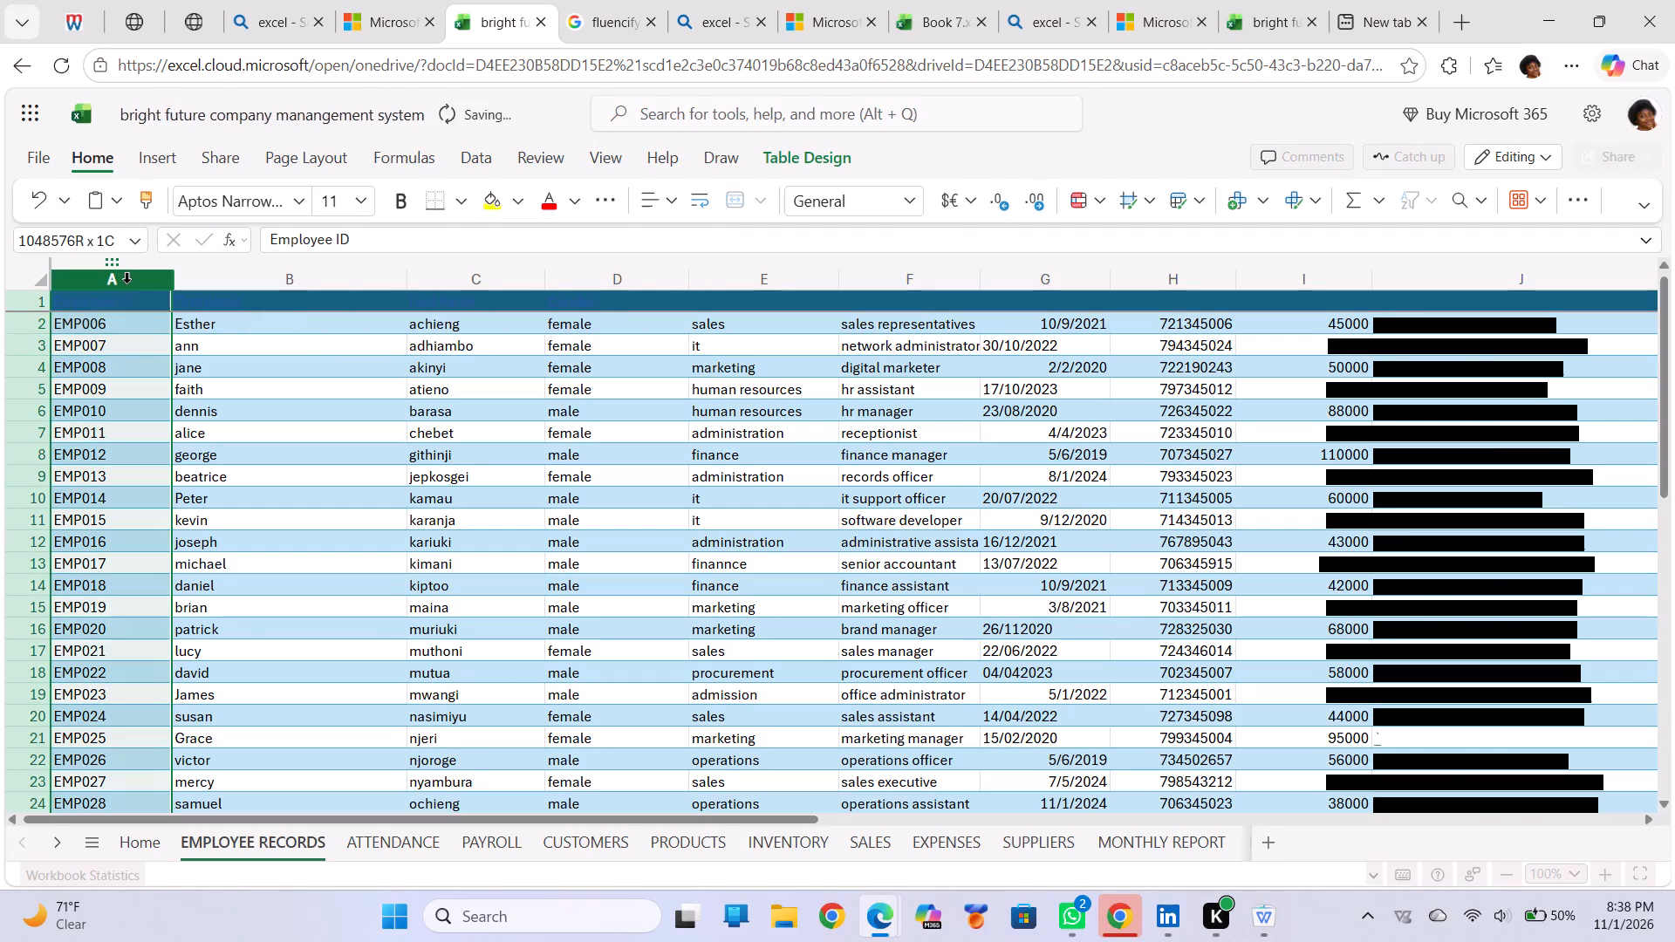
pyautogui.scroll(-1, 133, 510)
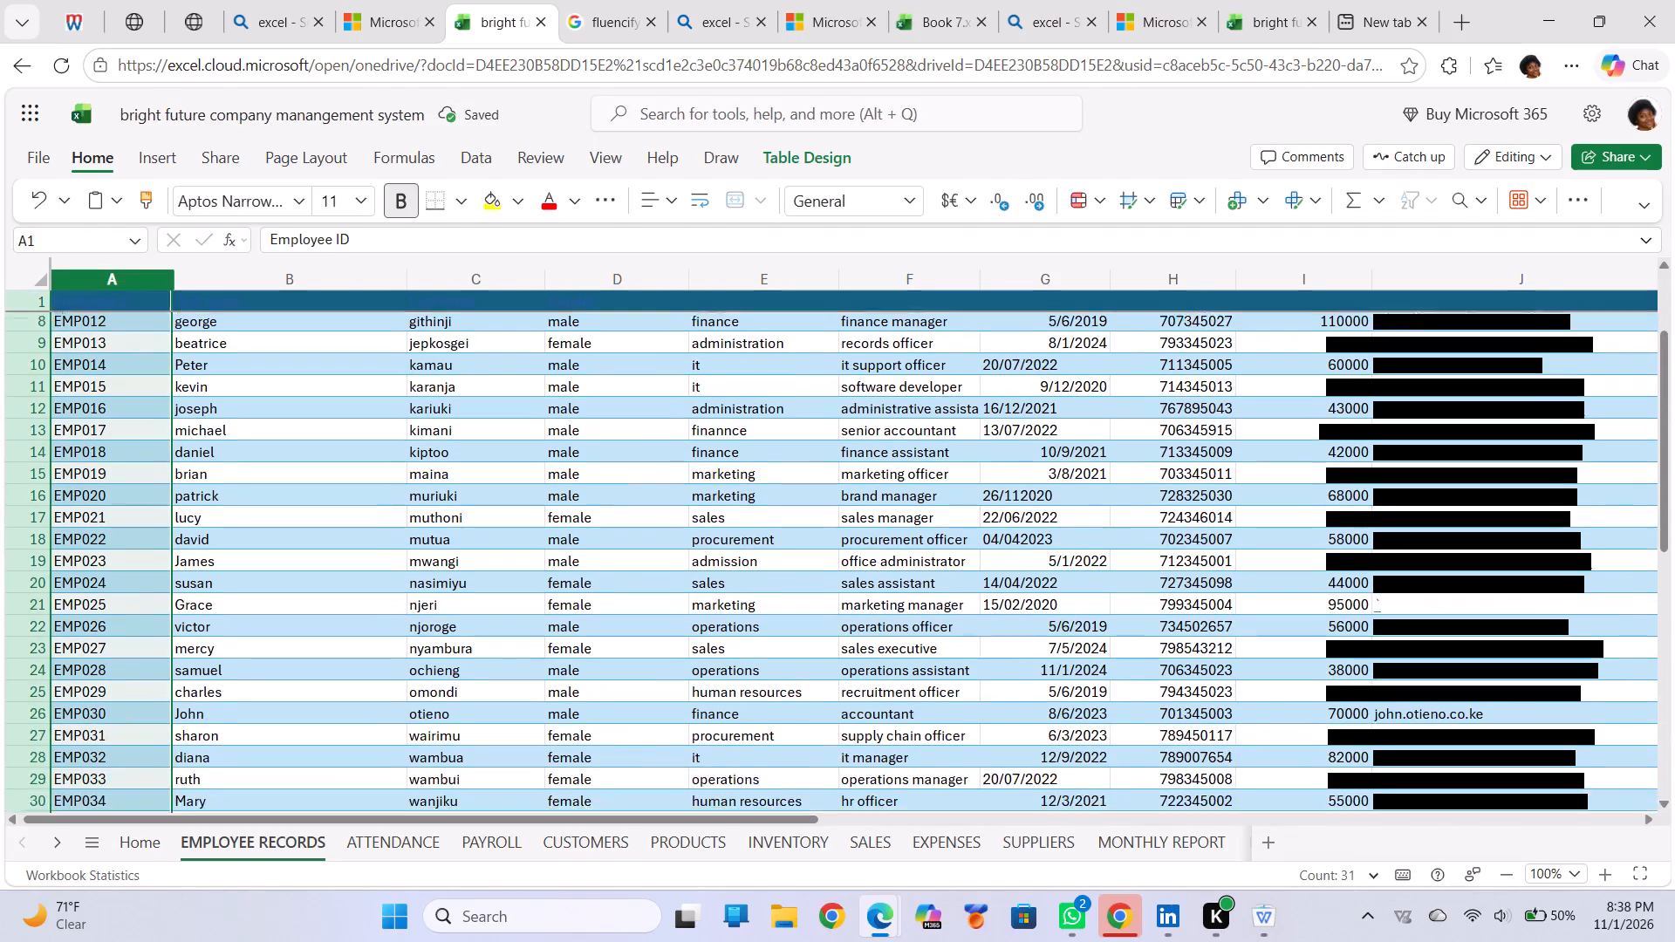
pyautogui.scroll(-2, 133, 510)
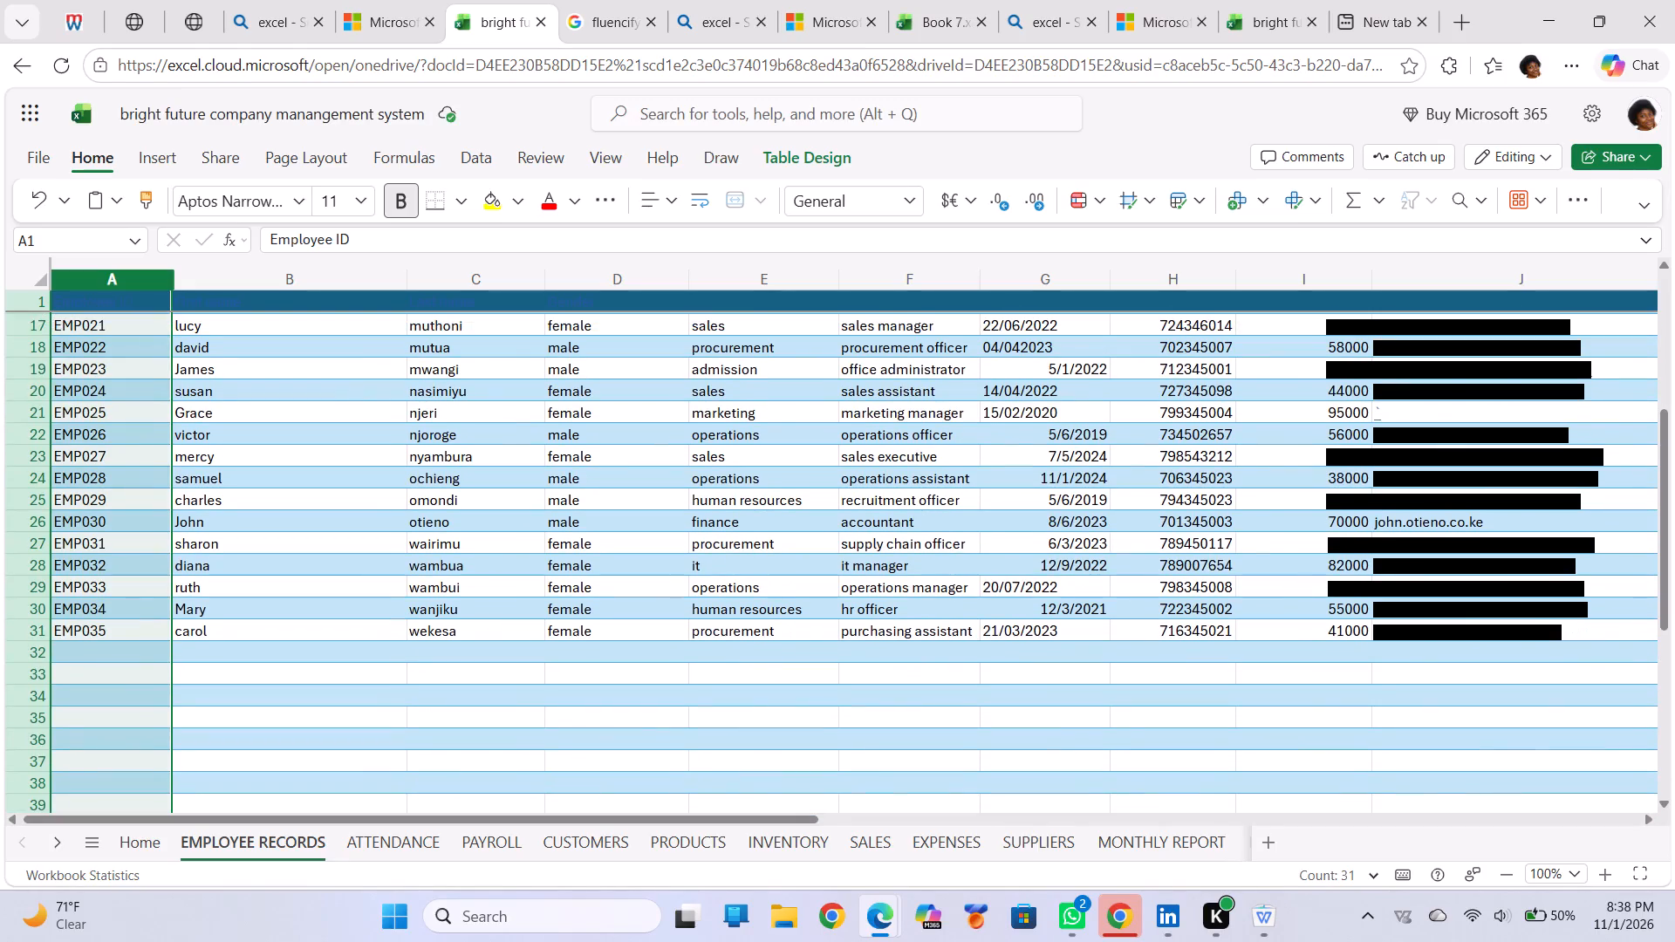
pyautogui.click(105, 641)
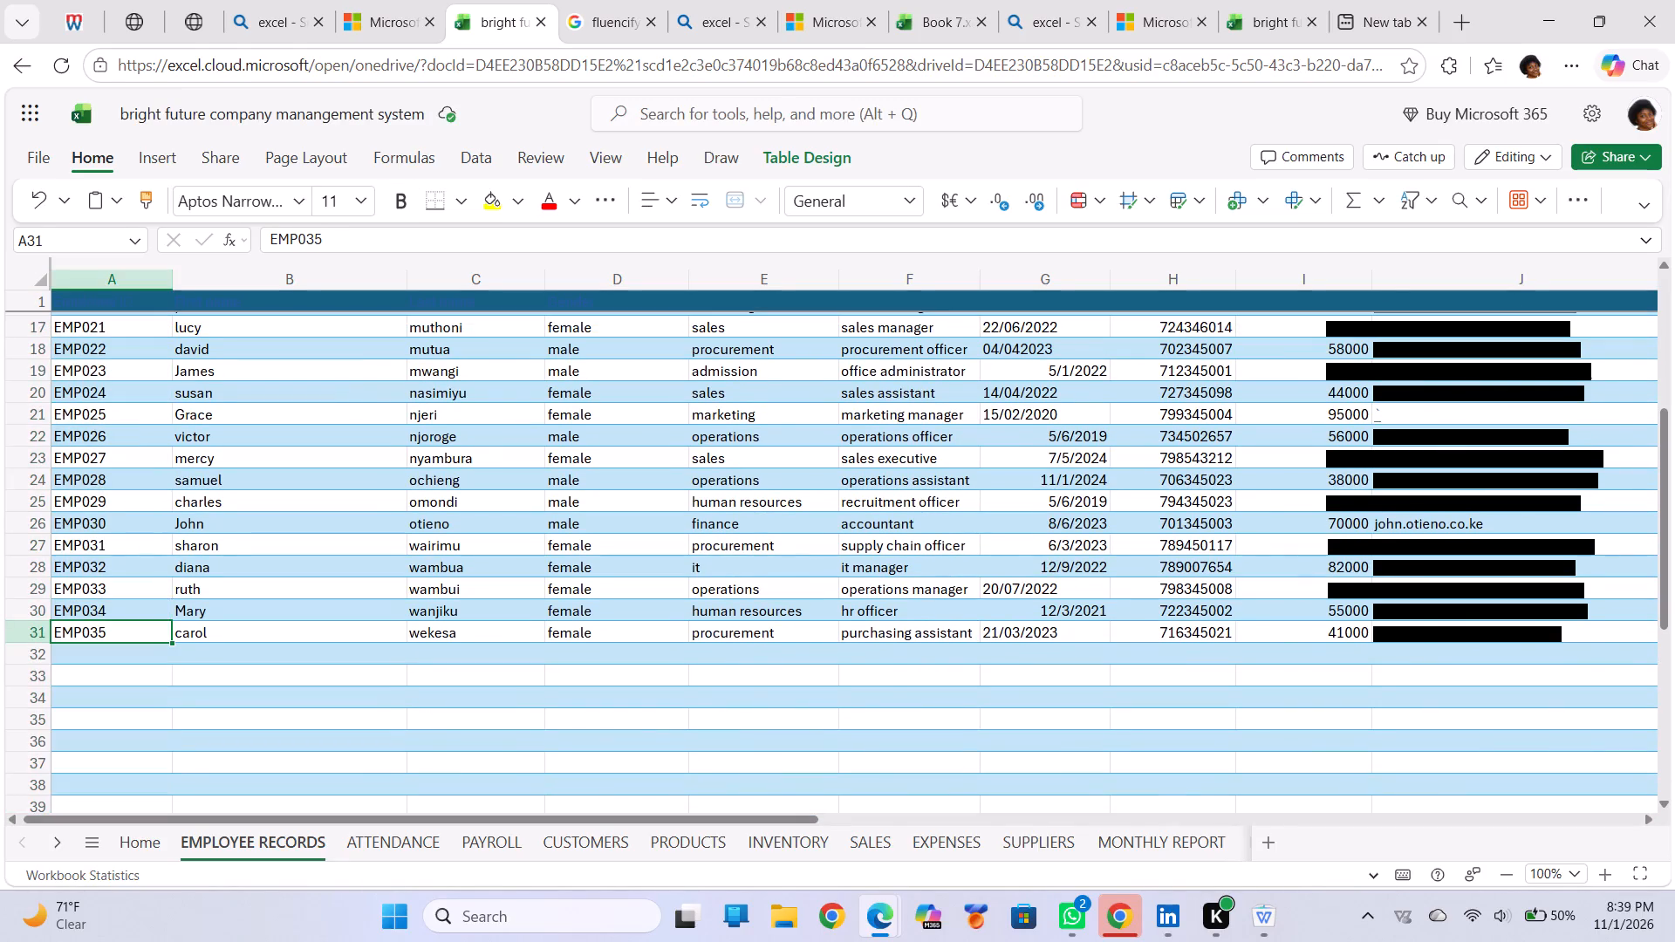
pyautogui.click(173, 615)
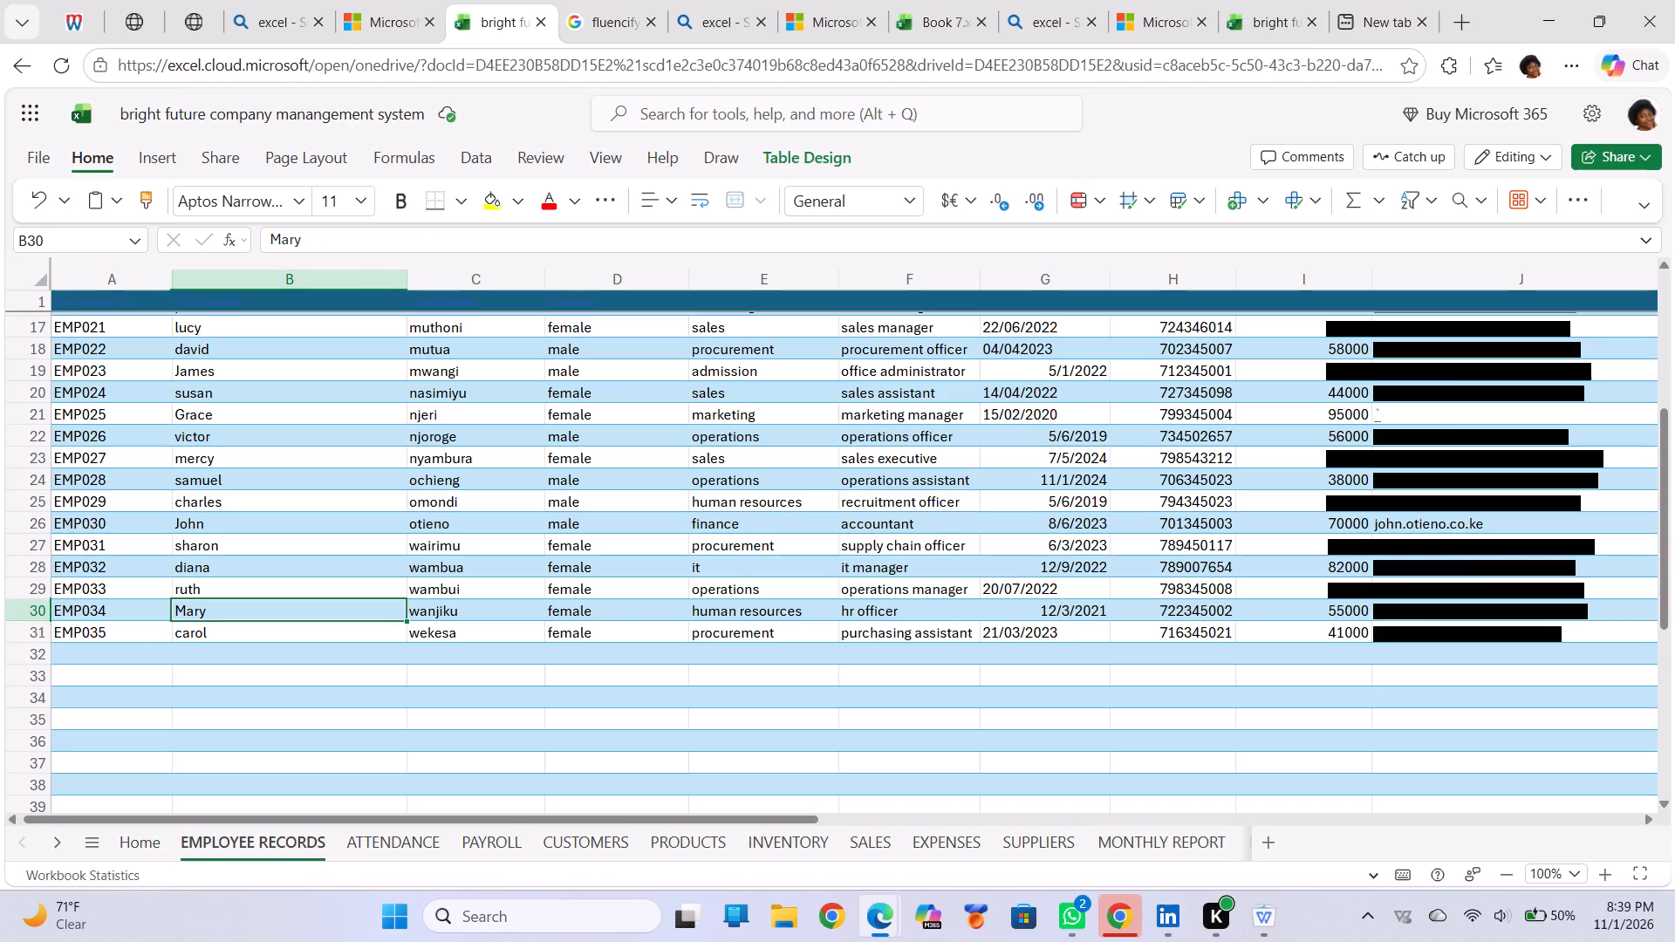
pyautogui.click(125, 603)
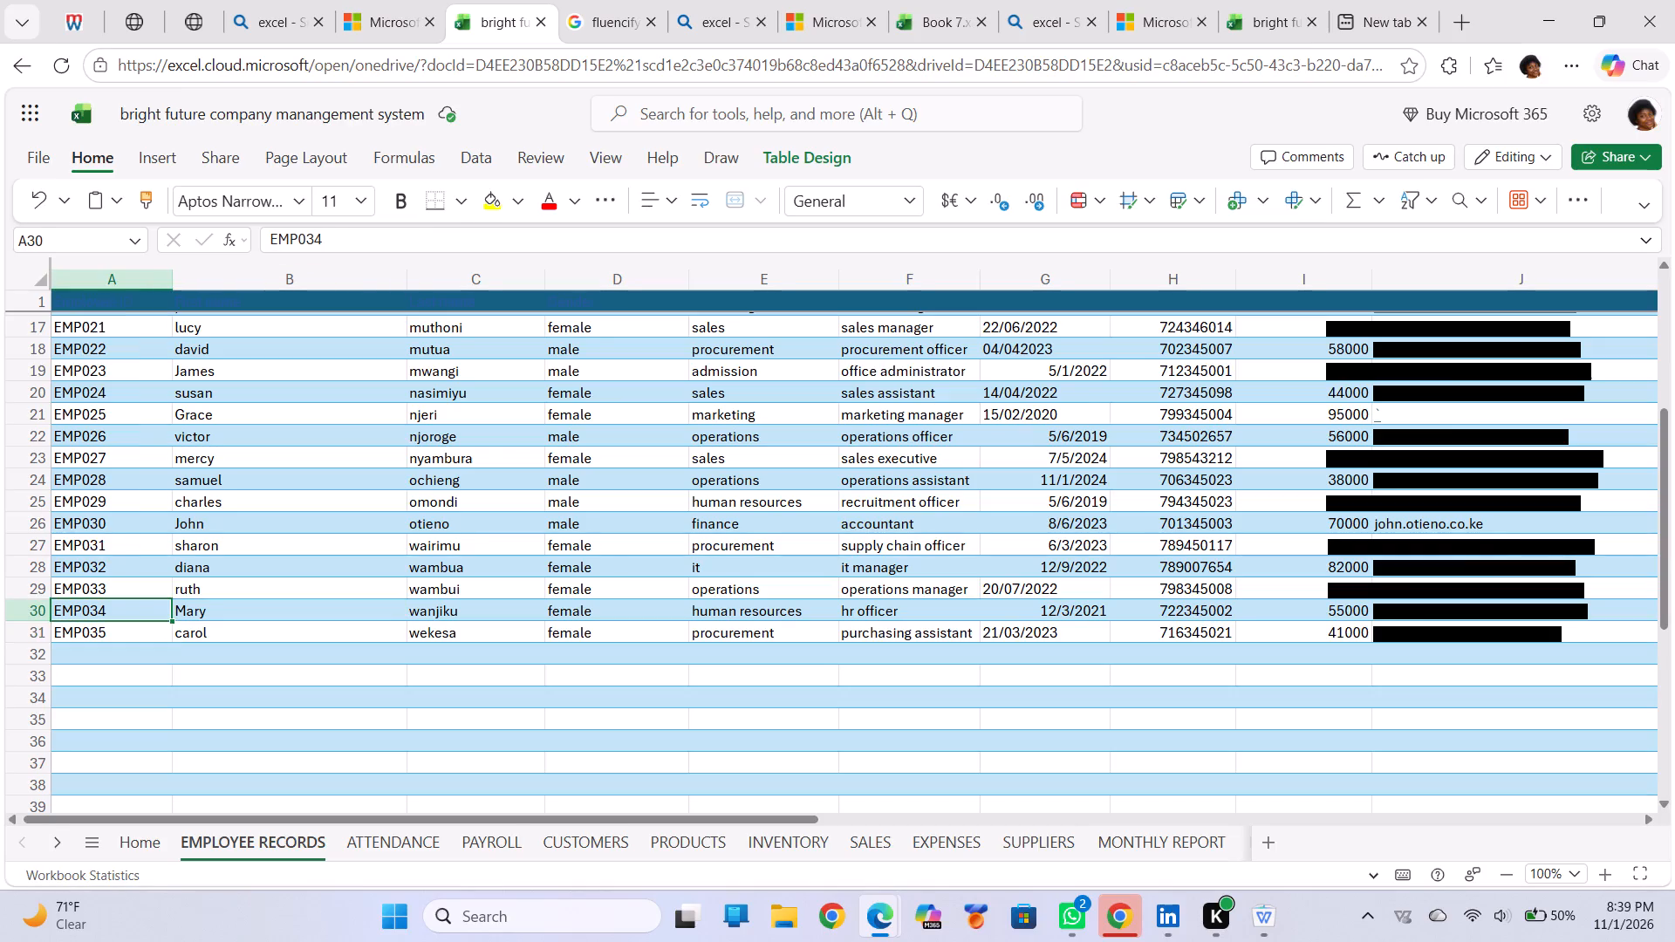